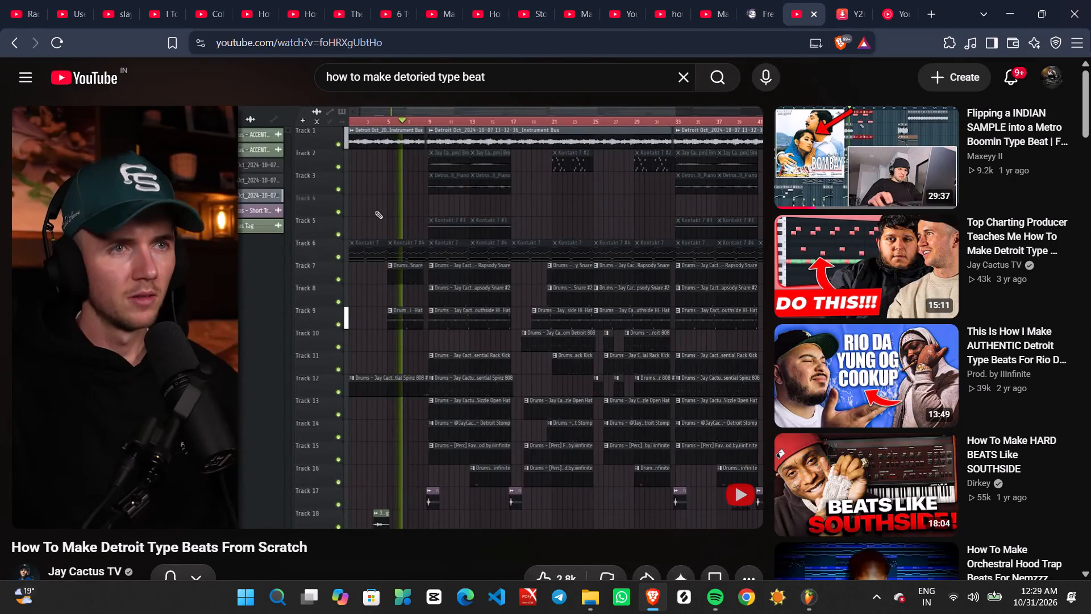
Close the browser window together with all its open tabs.
click(1090, 0)
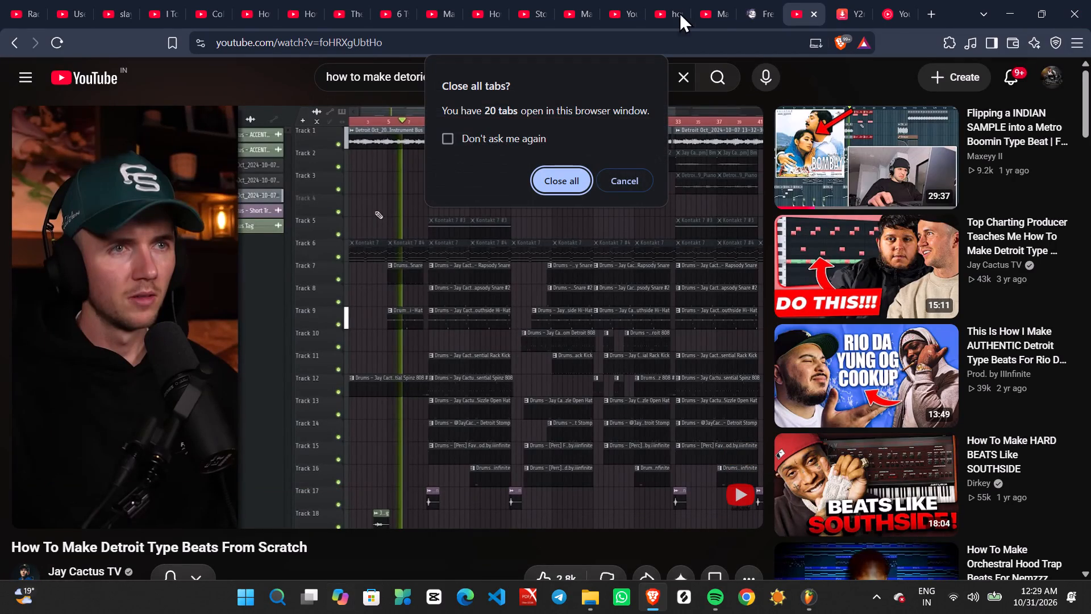
click(568, 176)
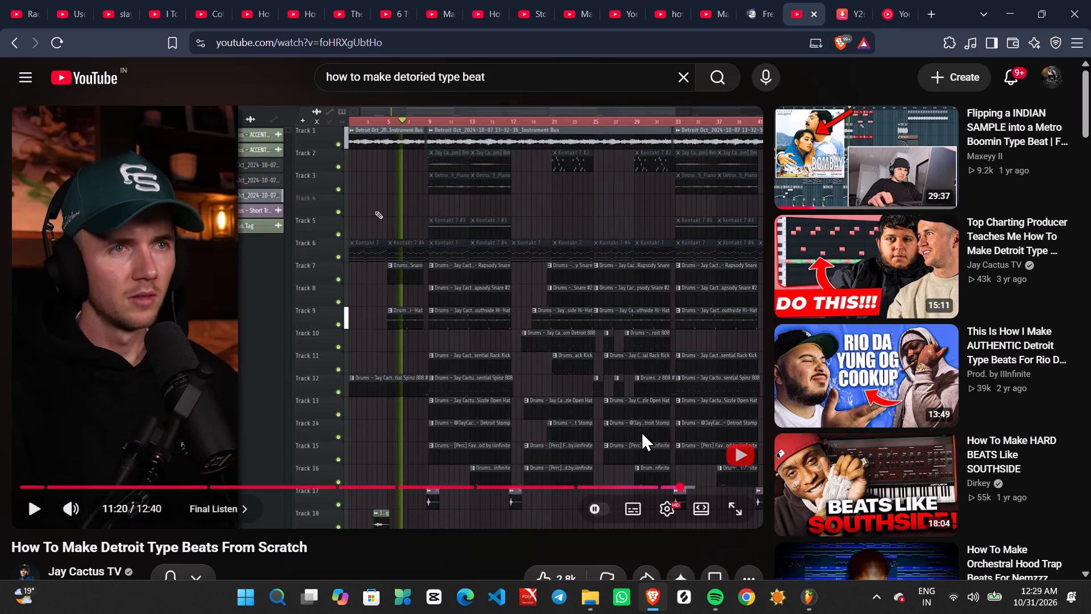
click(1090, 0)
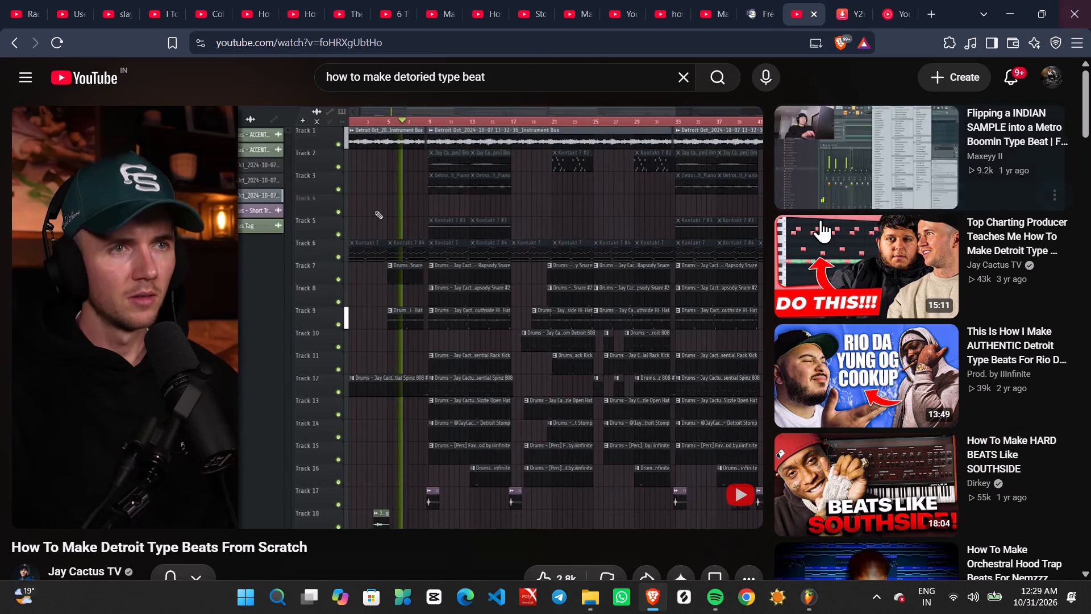
click(1090, 0)
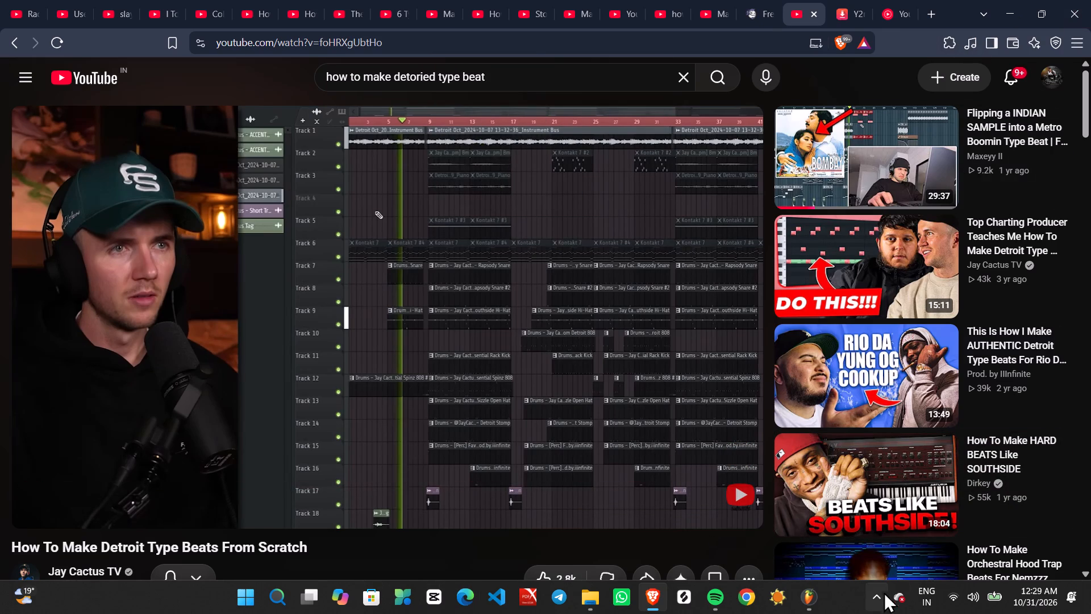
Switch to FL Studio and start a new project from the default jaat template.
click(813, 599)
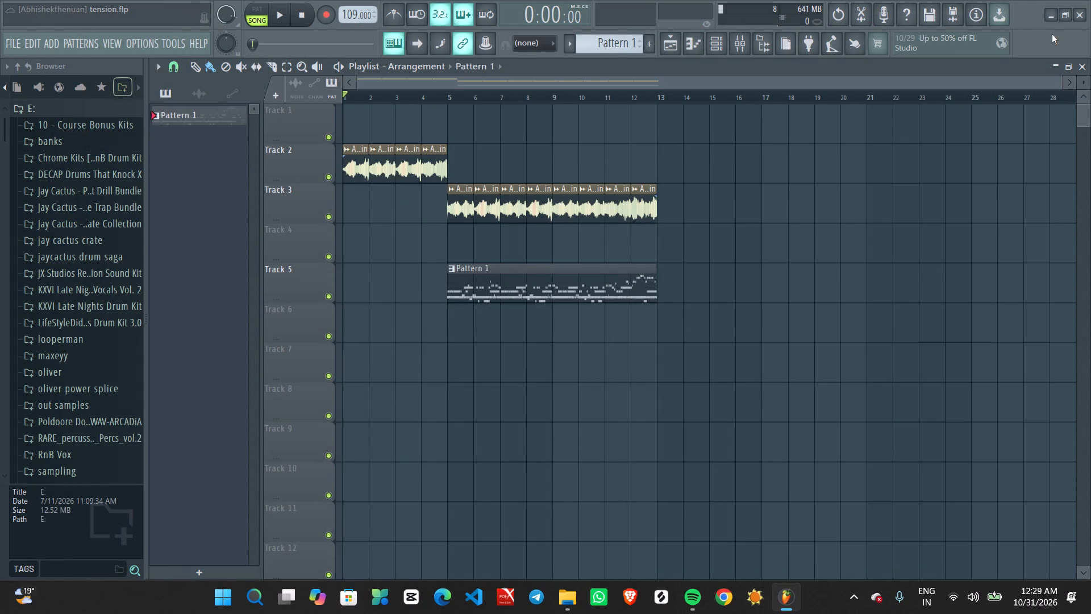
click(11, 45)
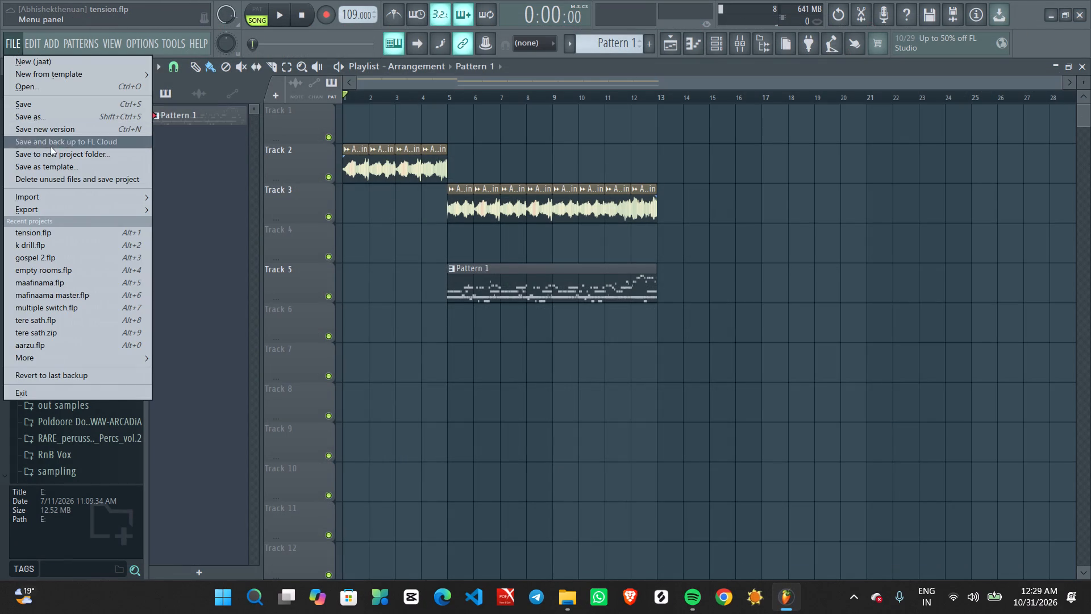
click(86, 65)
click(570, 334)
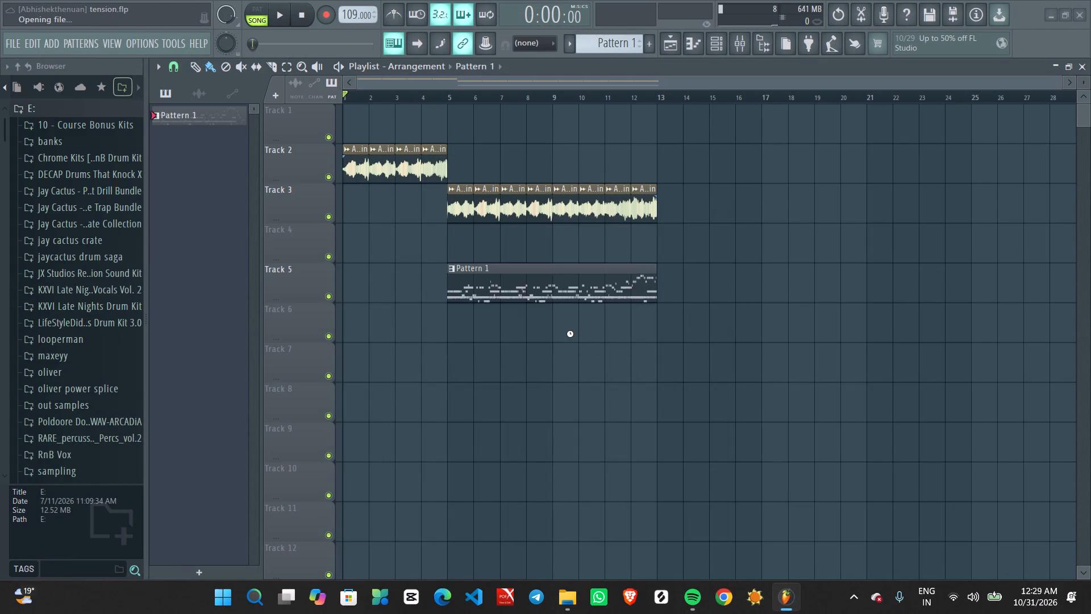
Switch to Splice, open the Hollow Resonance pack and audition its first six samples, from the too_scared synth songstarter to the synth pad.
click(656, 600)
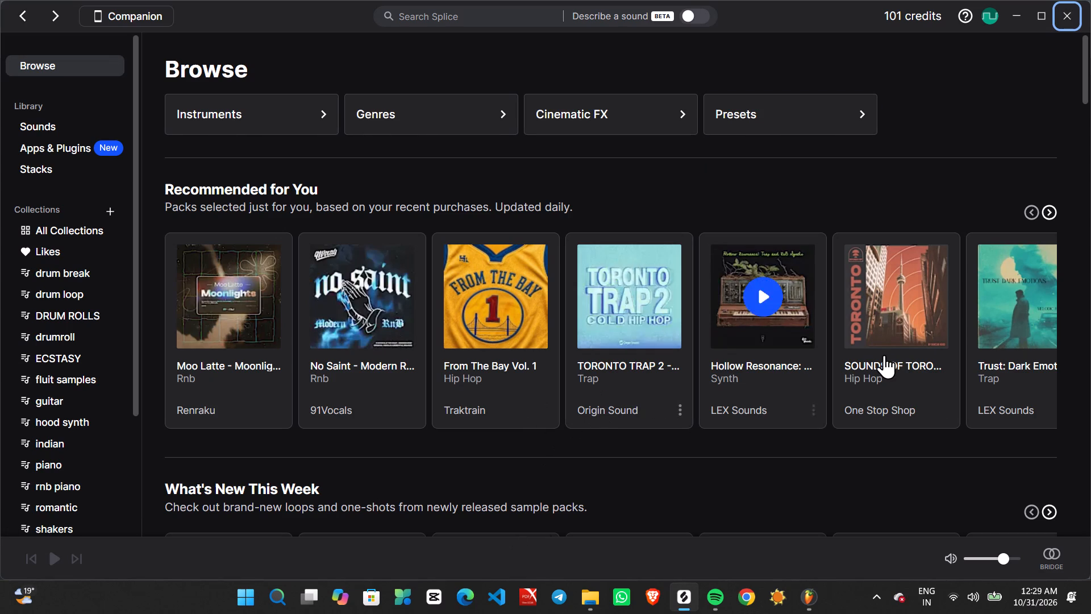
click(773, 335)
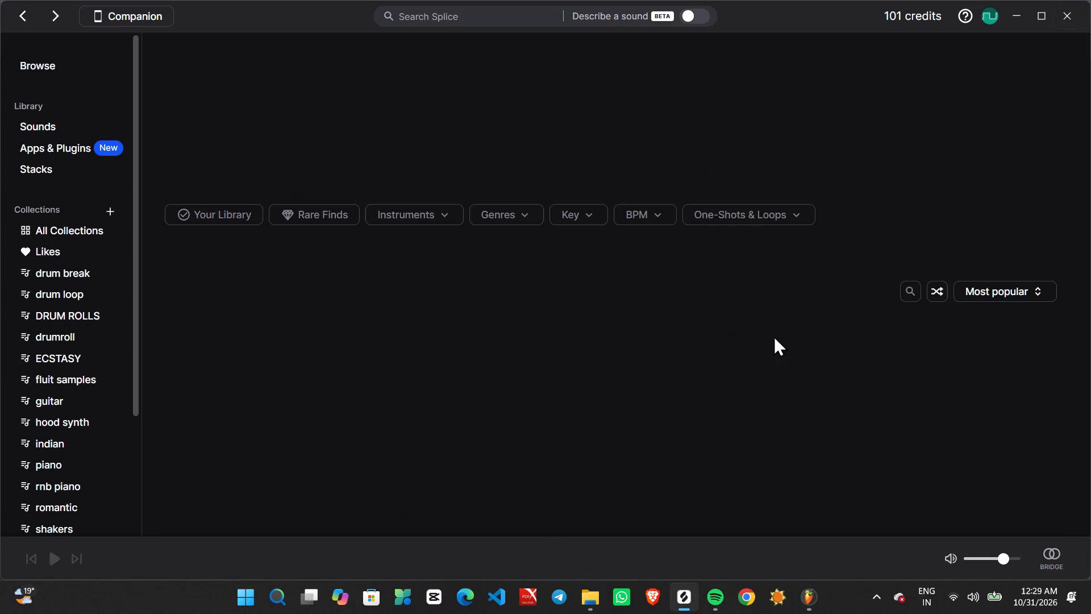
scroll(228, 405, down, 2)
click(240, 345)
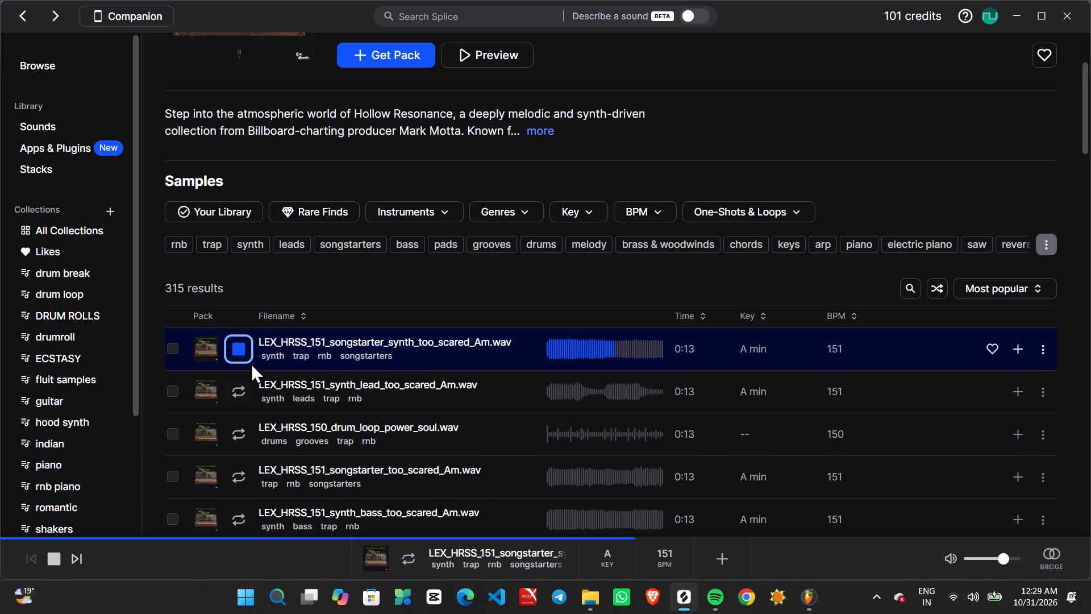
click(248, 345)
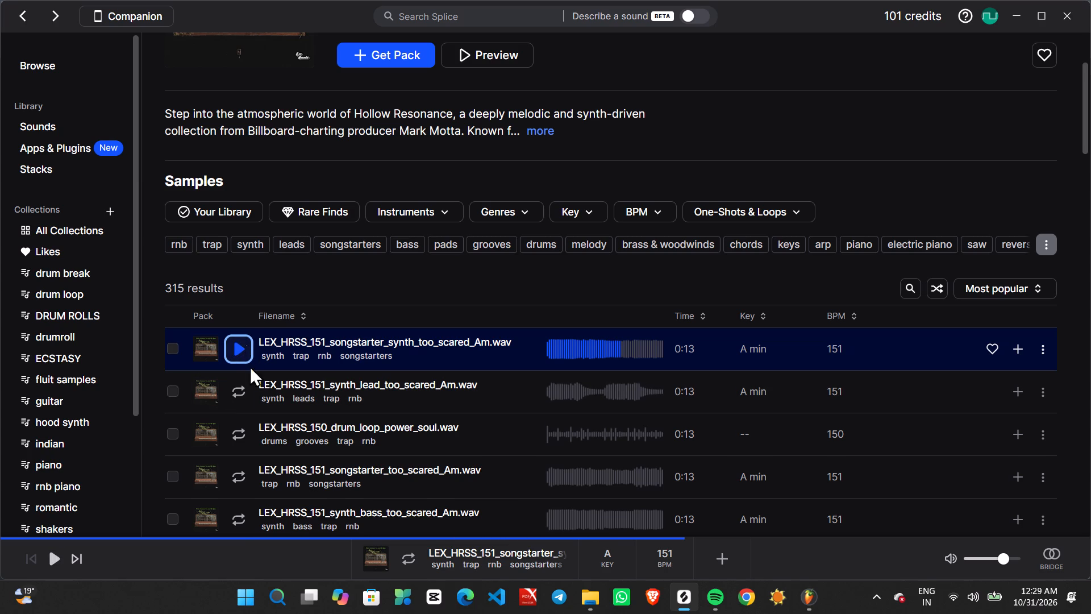
click(228, 384)
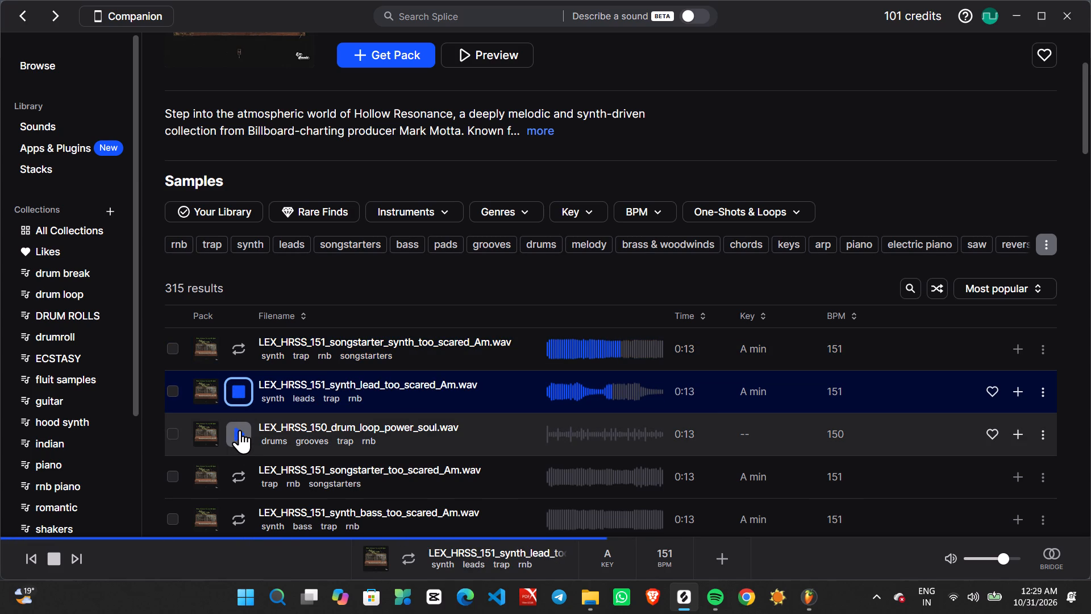
click(240, 430)
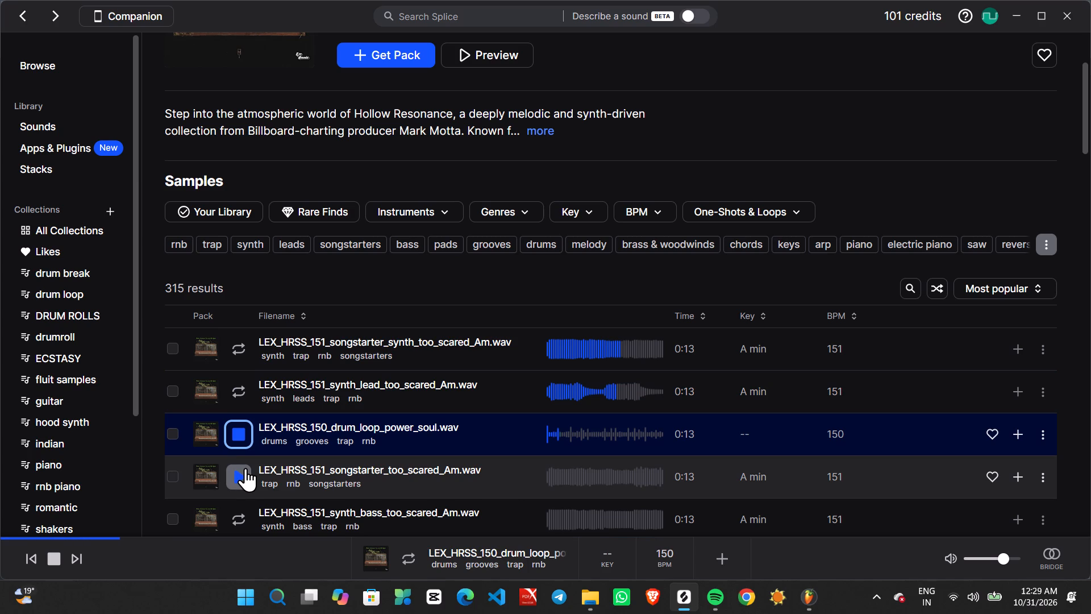
click(249, 468)
scroll(248, 460, down, 1)
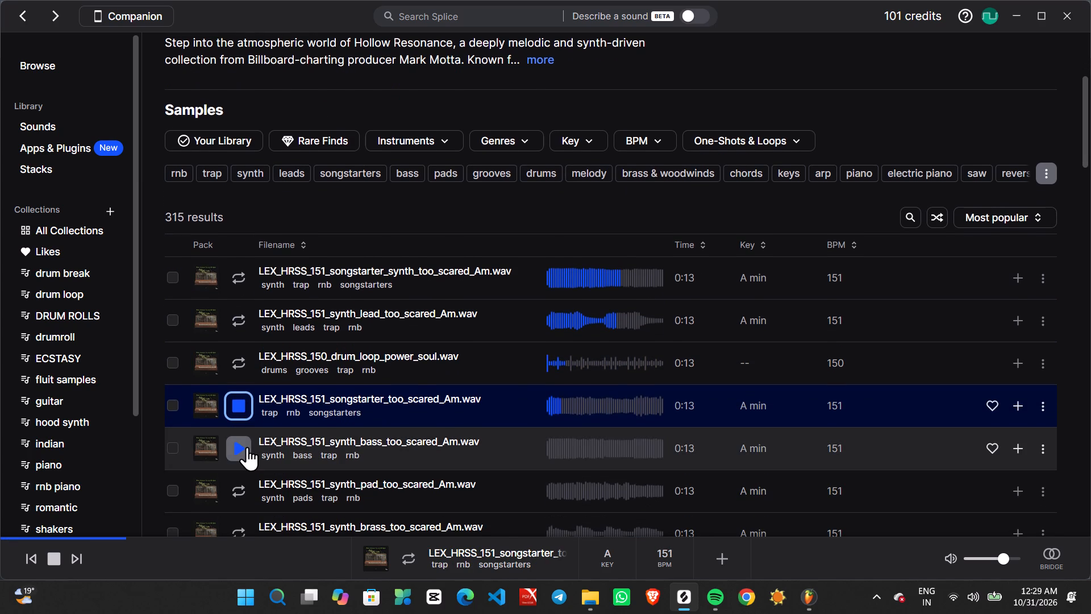
click(247, 447)
click(237, 490)
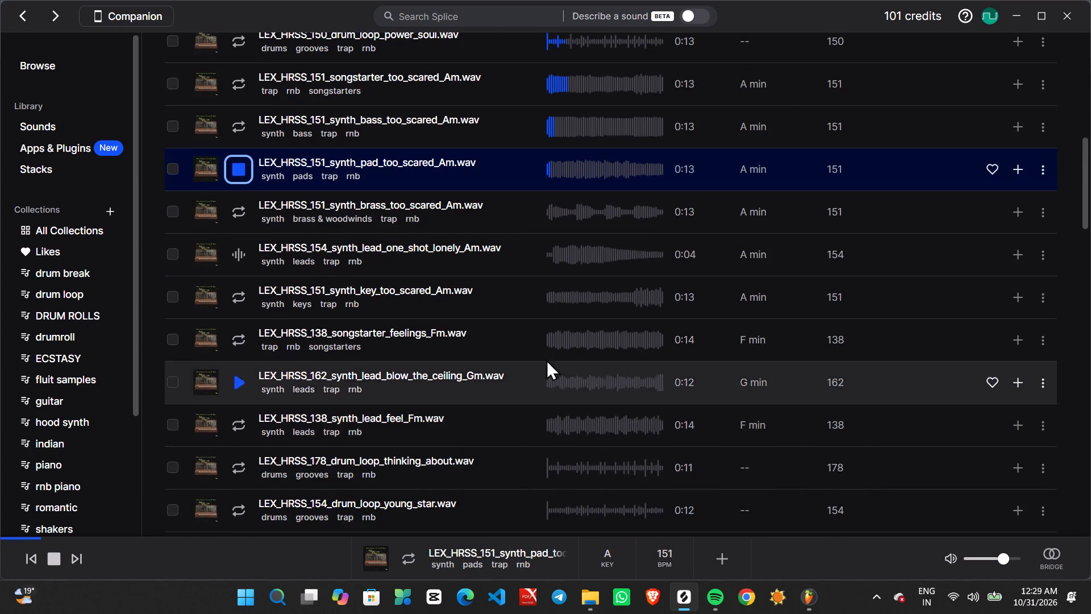
Add the sample LEX_HRSS_151_songstarter_synth_too_scared_Am.wav to the likes.
scroll(583, 351, up, 2)
scroll(584, 351, down, 1)
scroll(585, 351, up, 3)
click(997, 239)
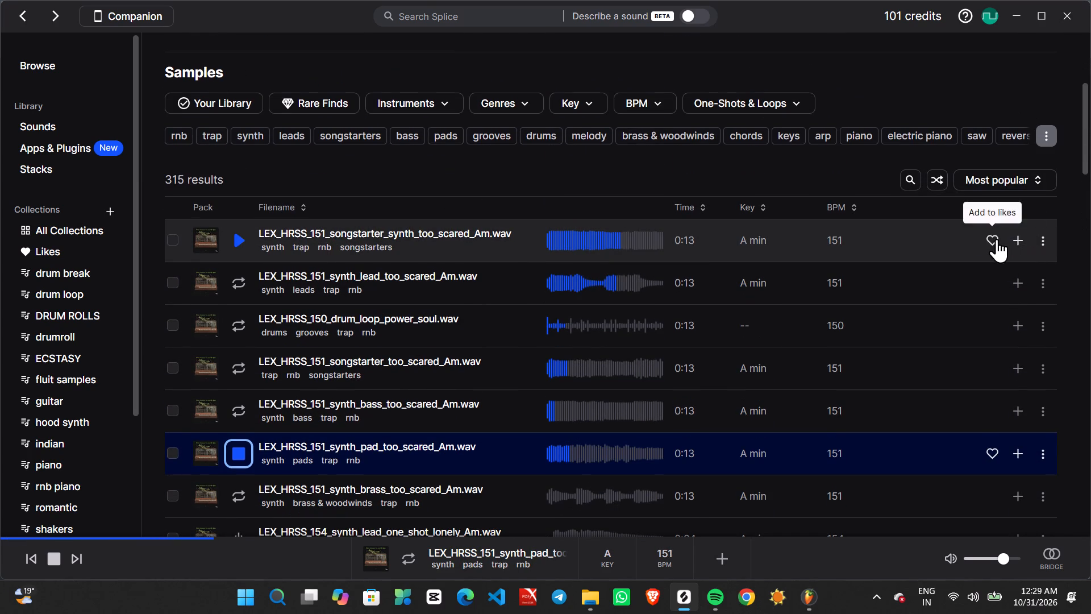
Return to the Browse page, open the Moo Latte - Moonlights pack and audition the astra_acoustic songstarter loop.
scroll(295, 268, up, 1)
scroll(282, 268, down, 2)
scroll(268, 265, up, 2)
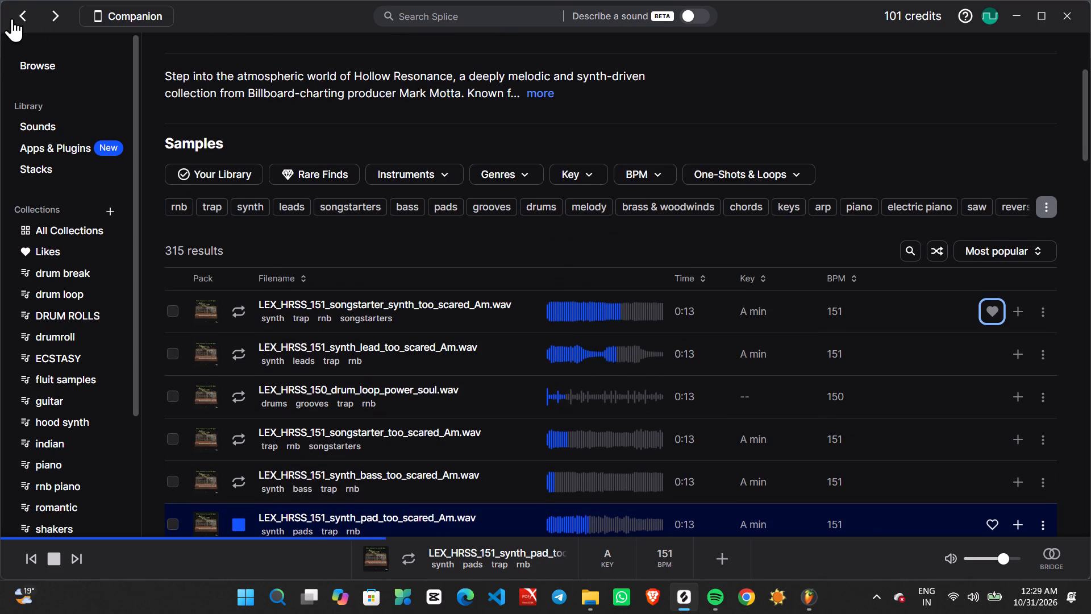
click(15, 18)
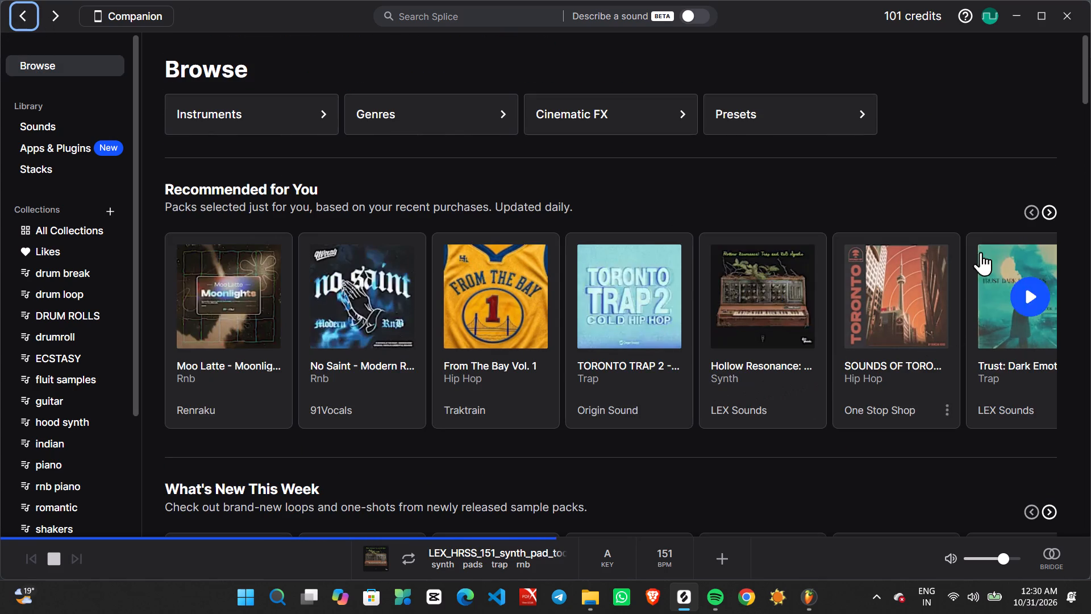
click(232, 363)
scroll(223, 387, down, 1)
click(231, 487)
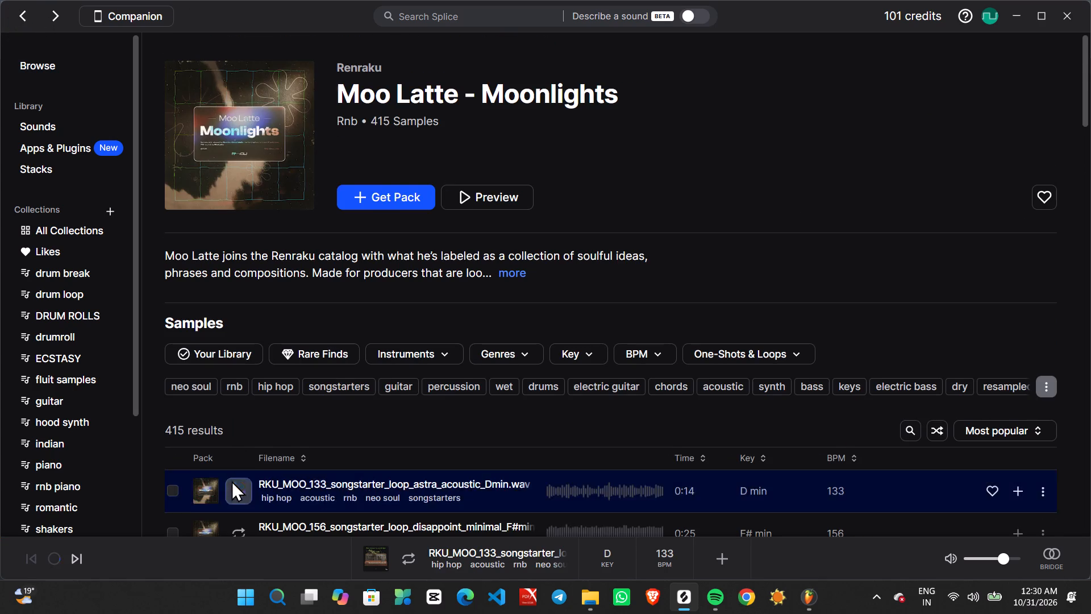
Audition the disappoint_minimal, backup_resampled, anyway_alternative and stack_asap_stripped songstarter loops, replaying anyway_alternative for comparison.
scroll(231, 446, down, 1)
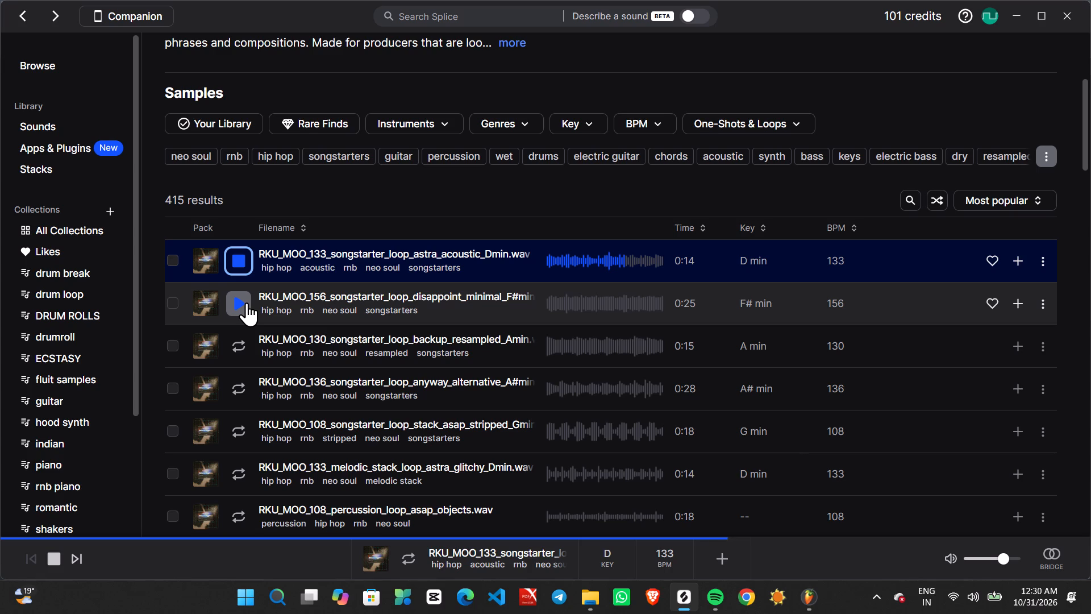
click(247, 302)
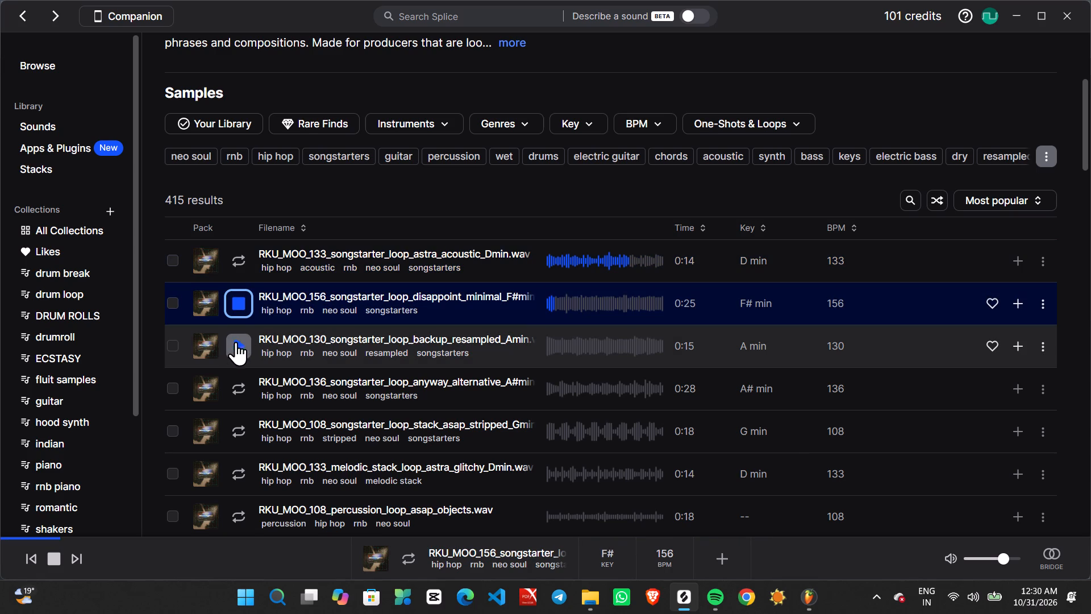
click(240, 301)
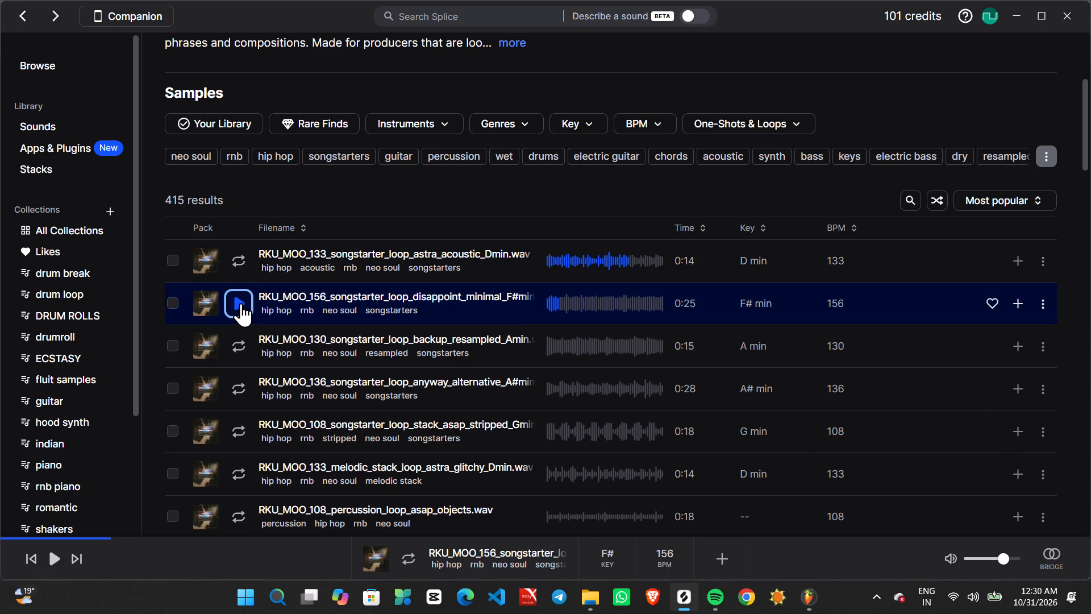
click(245, 301)
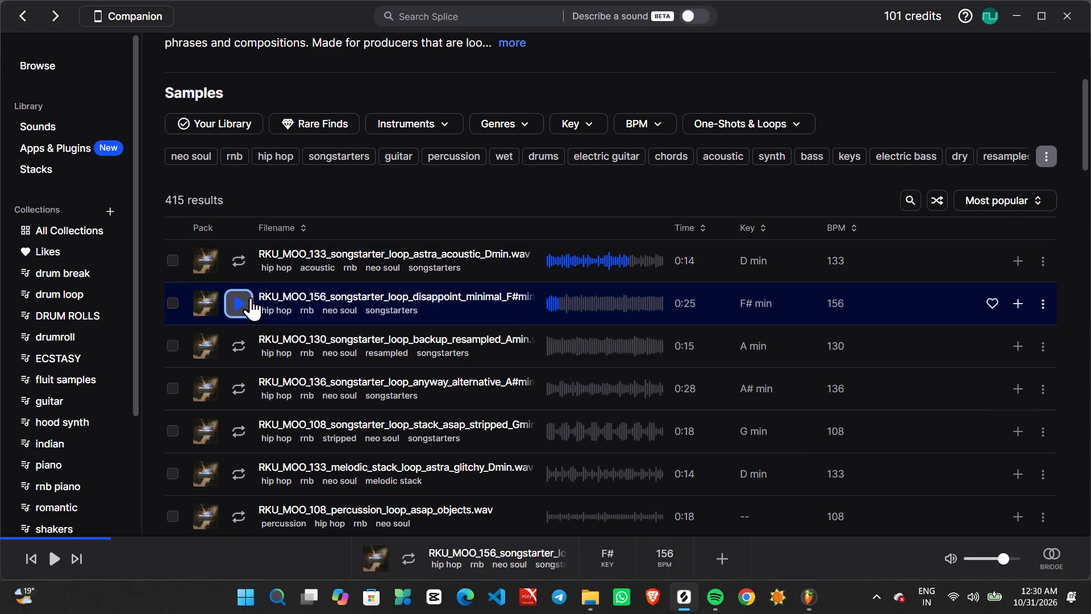
click(243, 297)
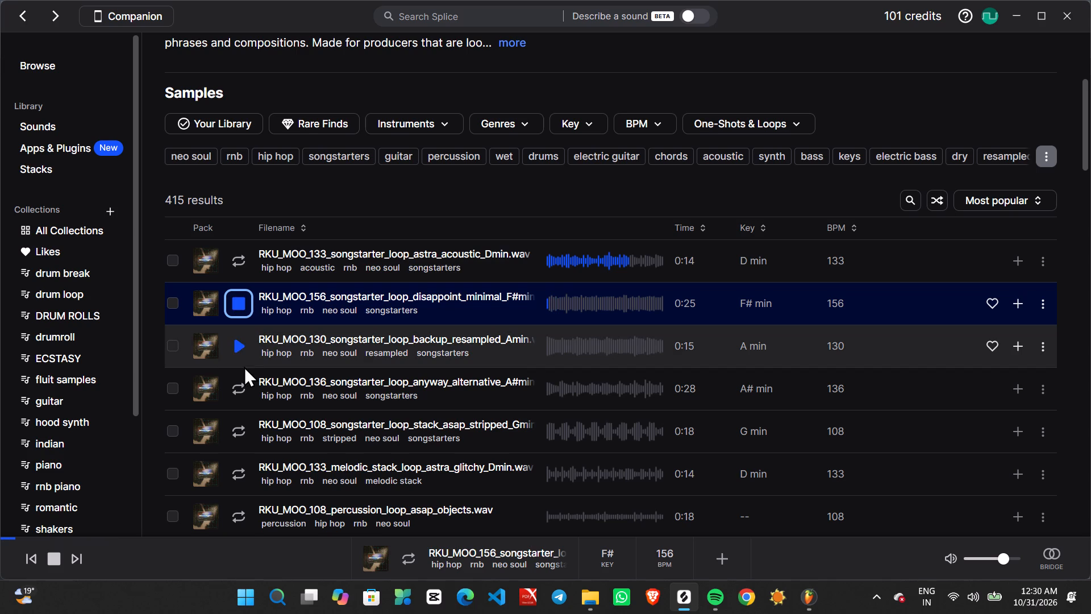
click(240, 348)
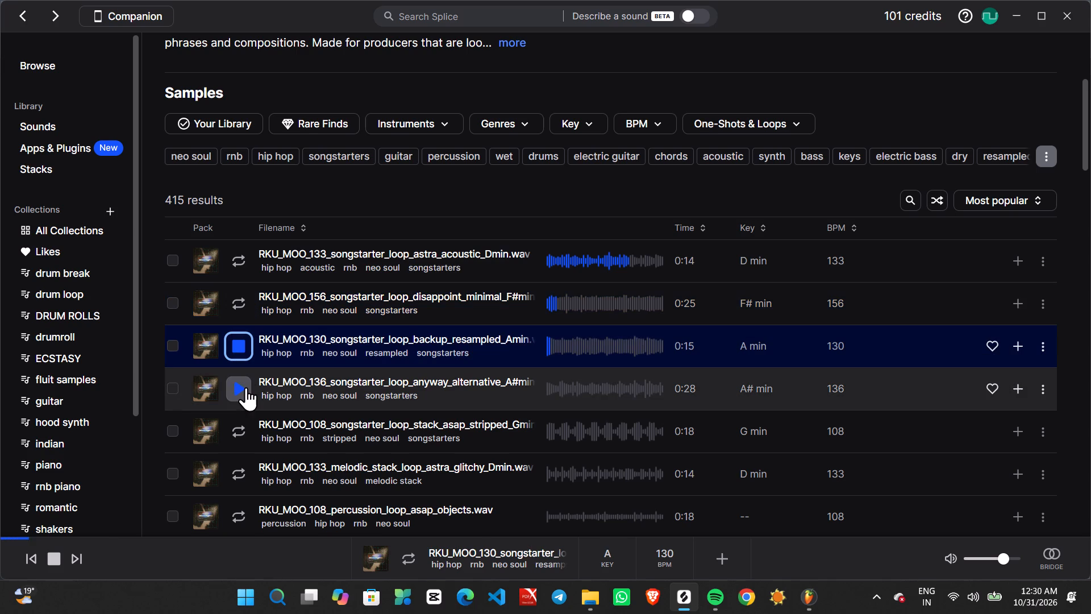
click(250, 392)
scroll(250, 392, down, 2)
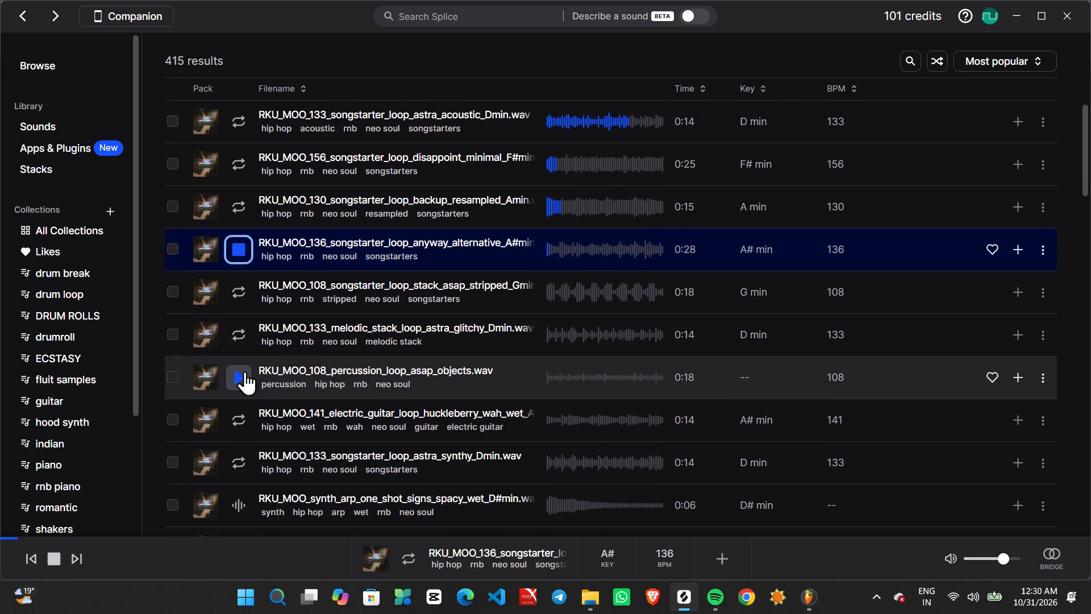
click(247, 287)
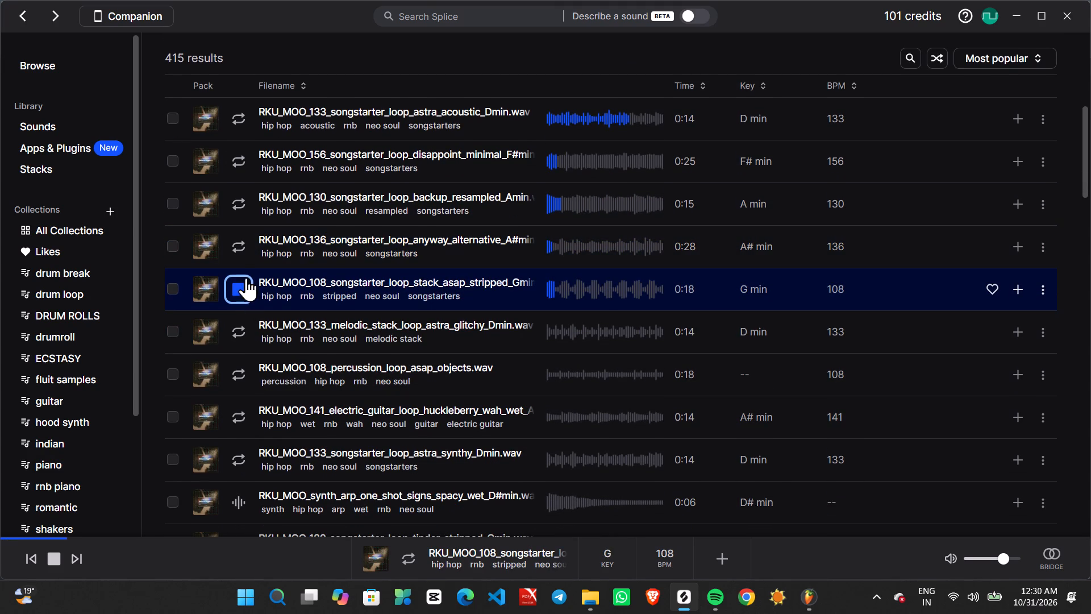
click(238, 254)
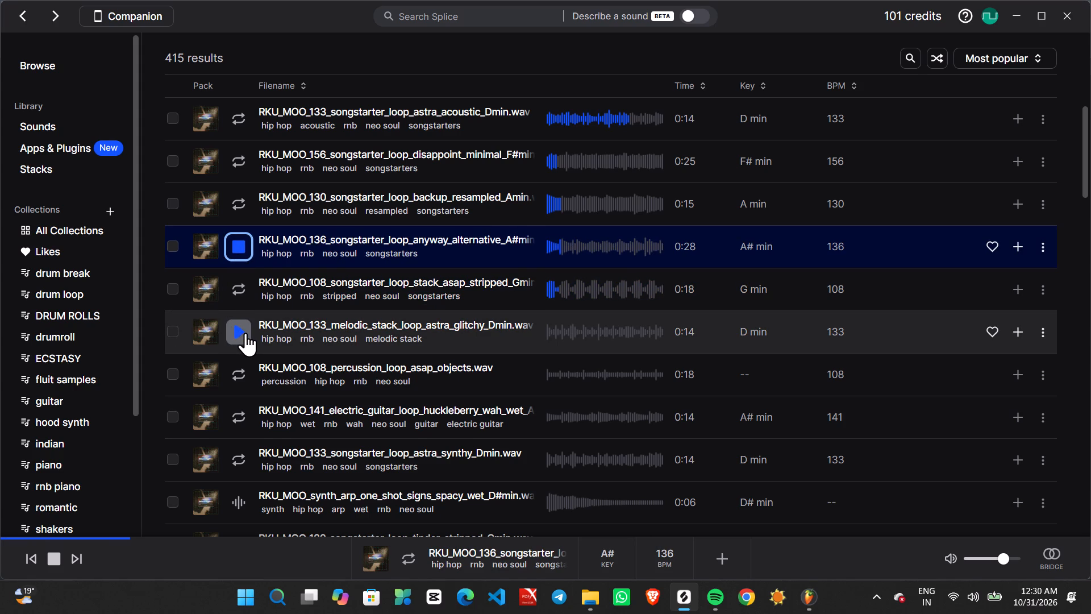
Audition the astra_glitchy melodic stack, asap_objects percussion, huckleberry electric guitar, astra_synthy songstarter and signs_spacy synth arp samples.
click(248, 329)
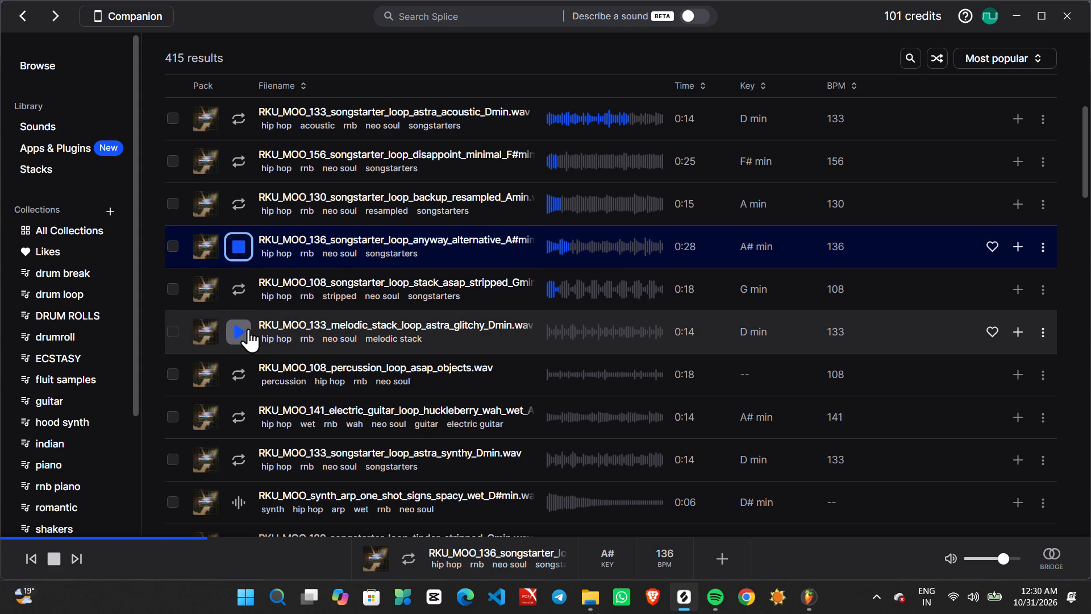
click(243, 376)
click(239, 401)
scroll(239, 401, down, 1)
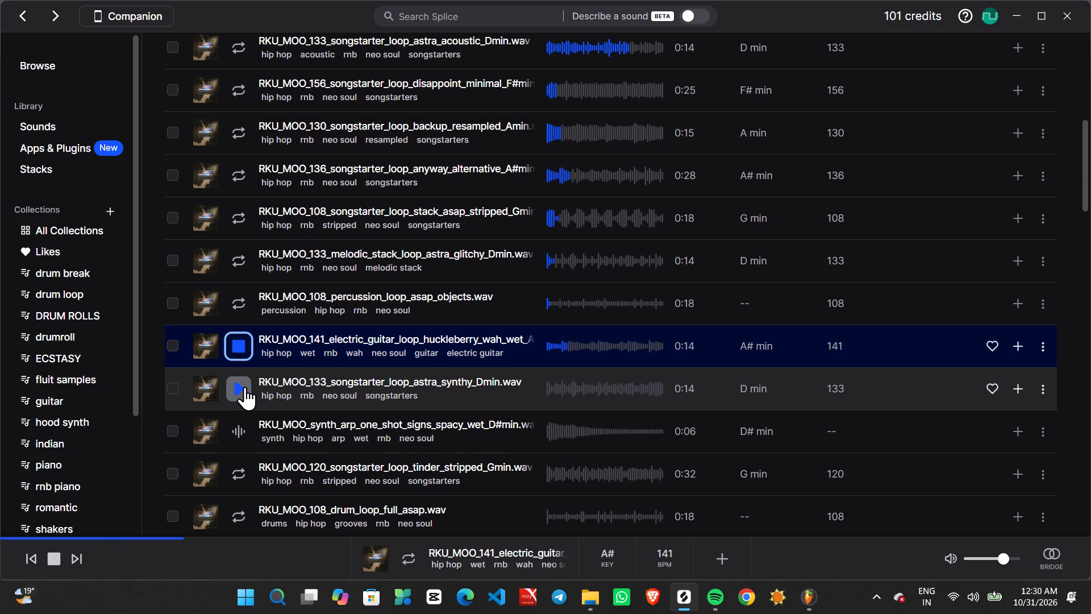
click(245, 387)
scroll(243, 391, down, 1)
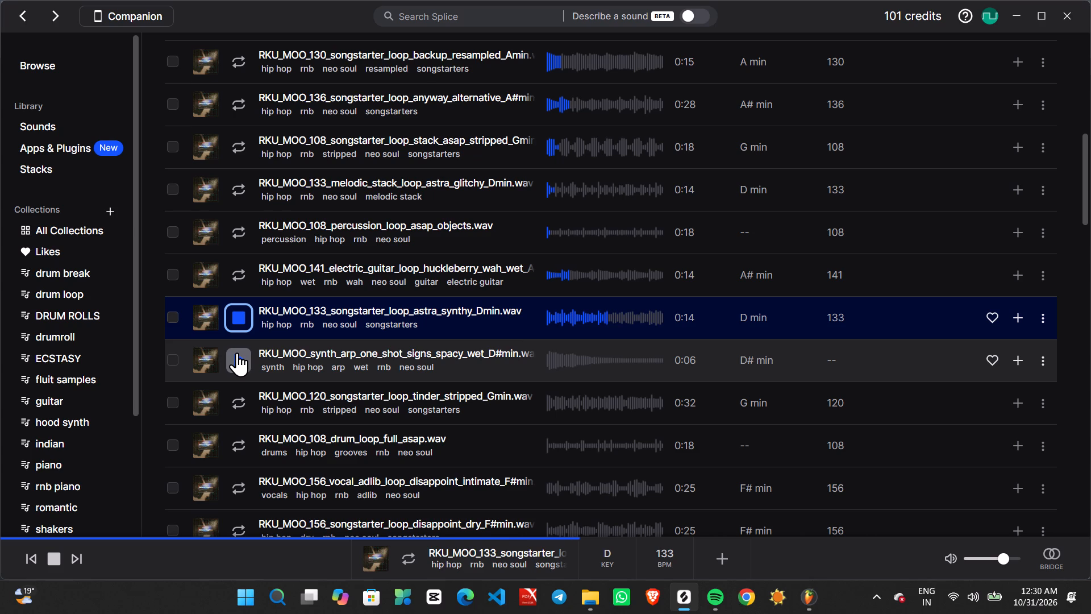
click(238, 363)
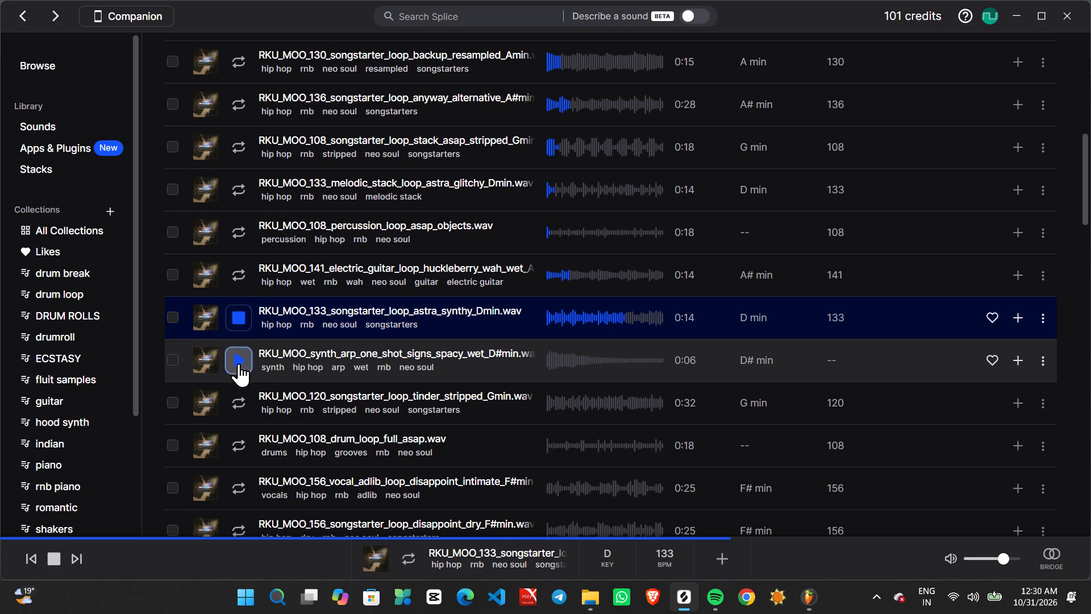
Audition the 120 BPM songstarter loop tinder_stripped in G minor and add it to the library for 1 credit.
click(232, 400)
scroll(232, 400, down, 1)
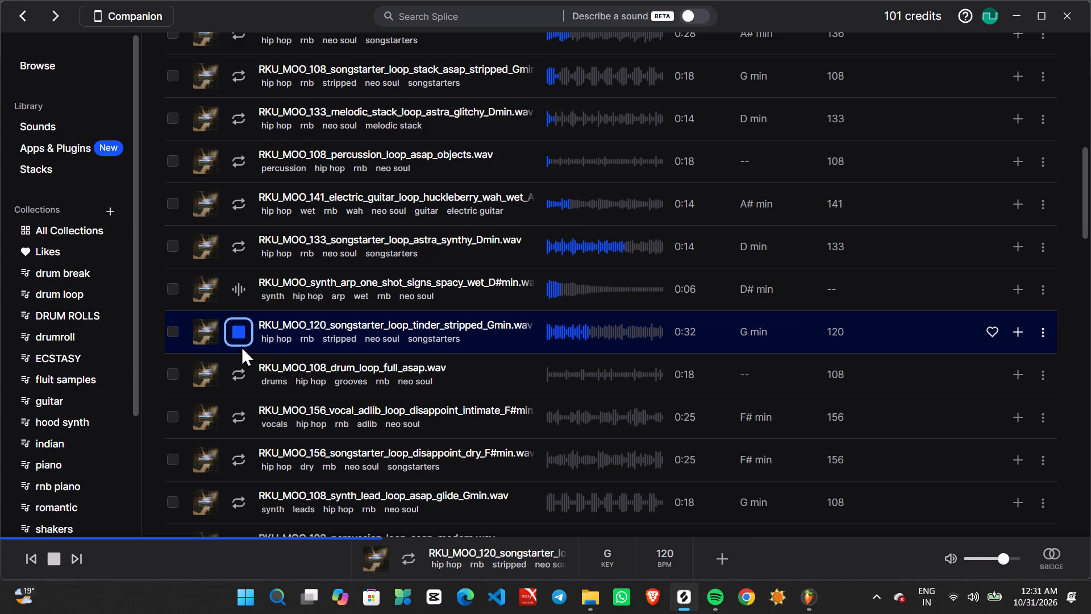
click(1015, 333)
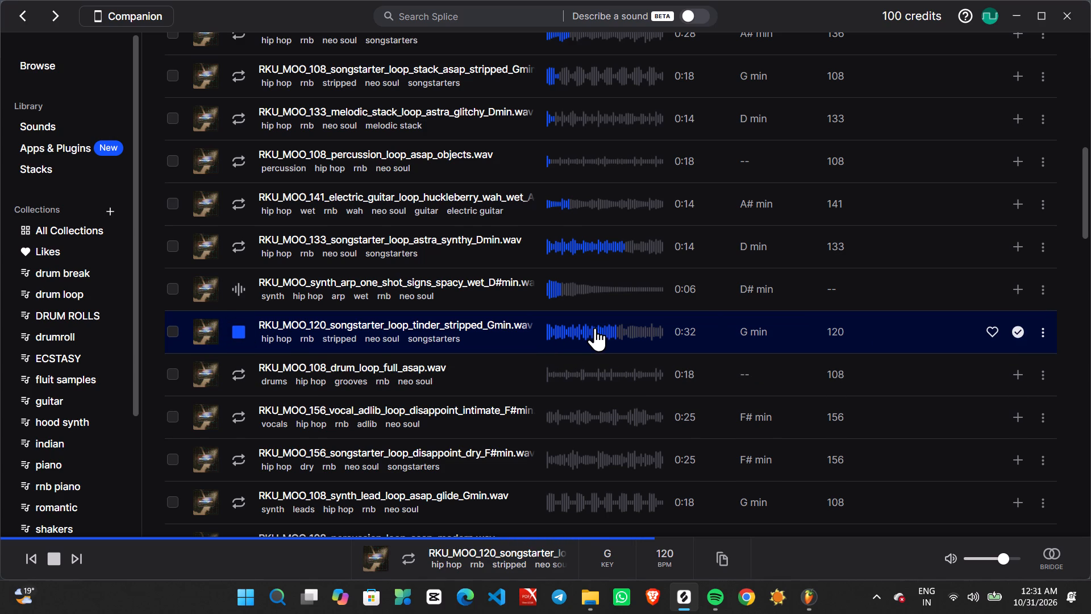
Bring the tinder_stripped loop from Splice into FL Studio on playlist Track 1 at bar 1, and toggle Splice playback.
drag(596, 326, 800, 570)
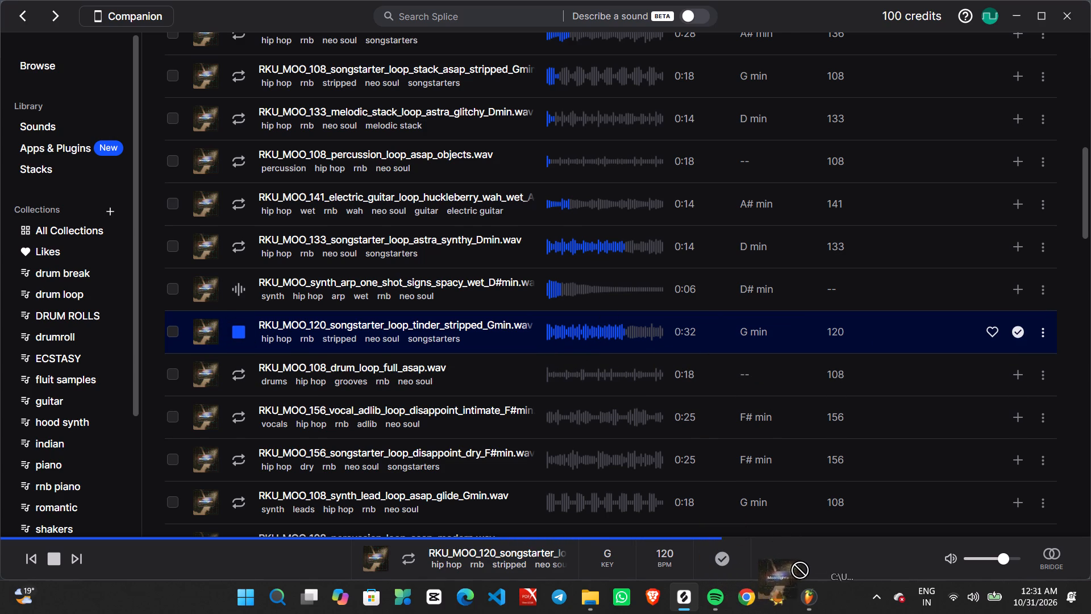
drag(800, 570, 469, 123)
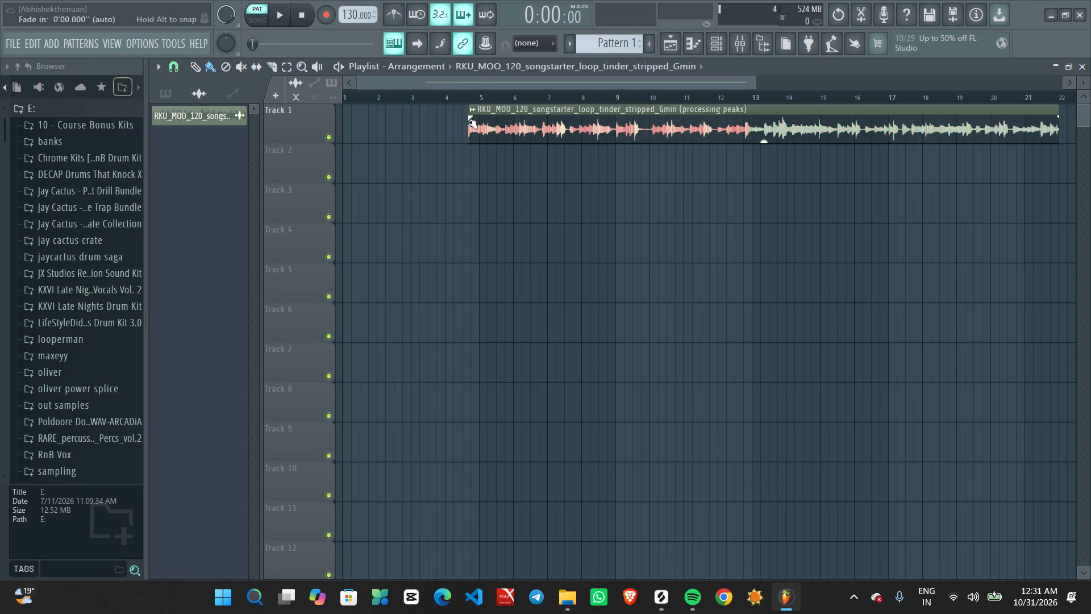
drag(545, 125, 156, 152)
click(663, 598)
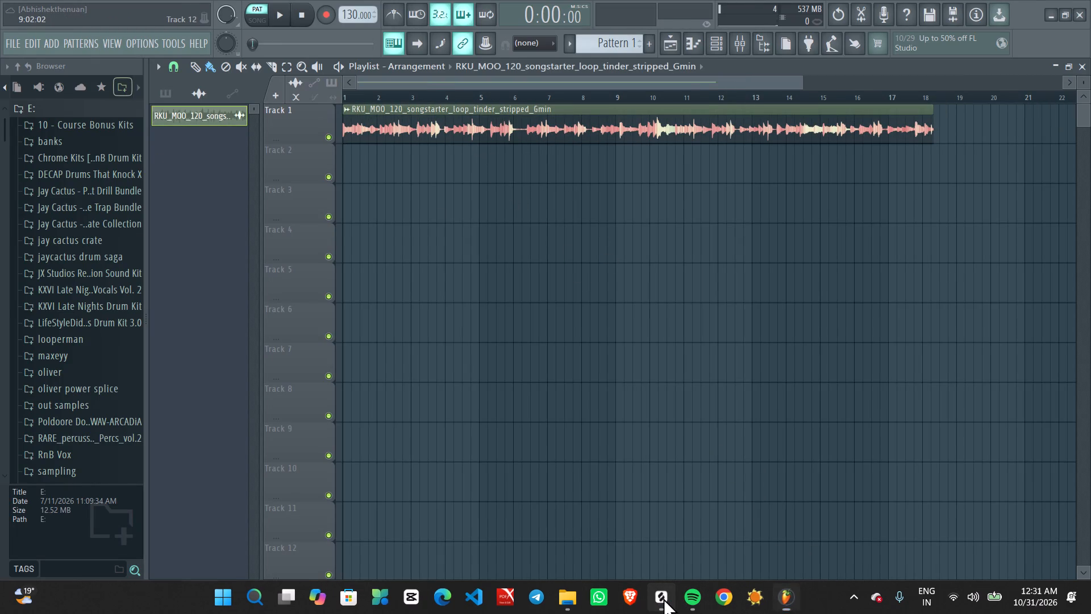
key(space)
click(796, 593)
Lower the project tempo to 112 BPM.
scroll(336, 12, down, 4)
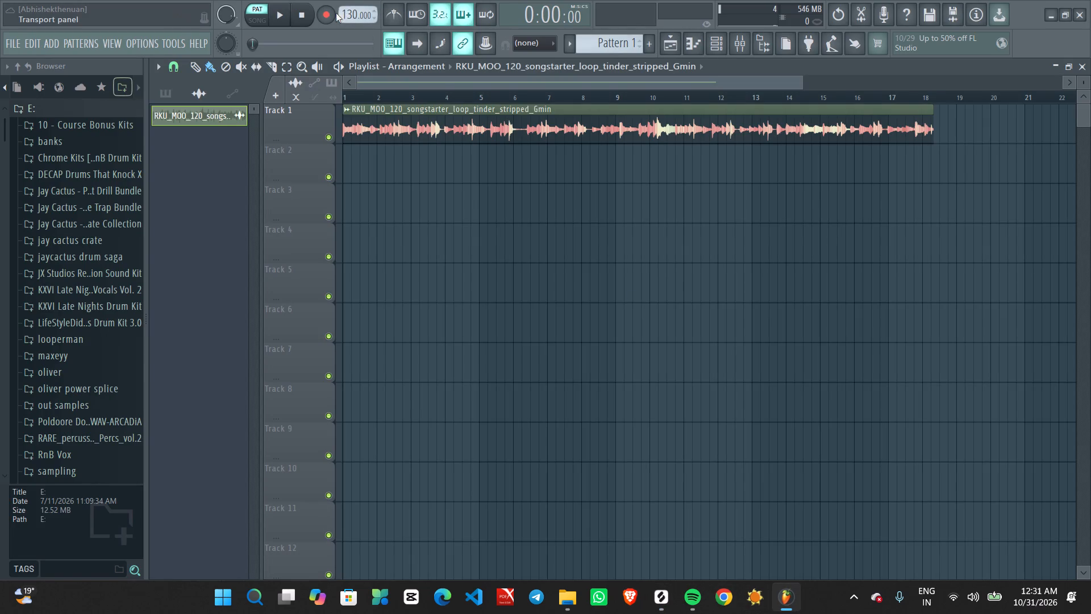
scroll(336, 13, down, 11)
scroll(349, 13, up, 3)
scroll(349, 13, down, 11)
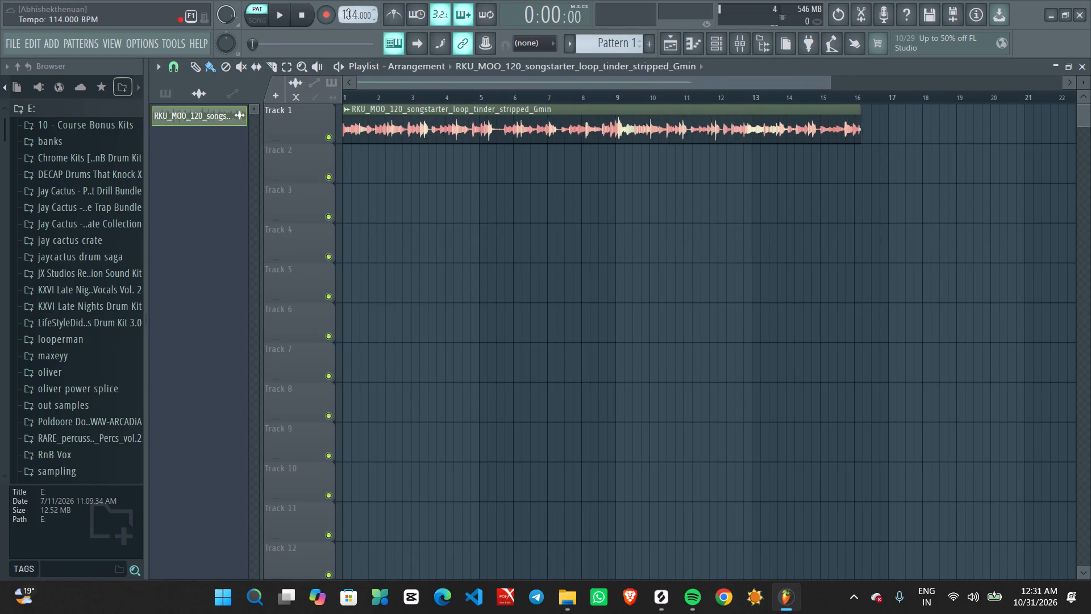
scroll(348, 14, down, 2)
Set the tinder_stripped clip's time-stretching mode to Stretch and stretch the clip to 16 bars.
double_click(488, 123)
click(576, 263)
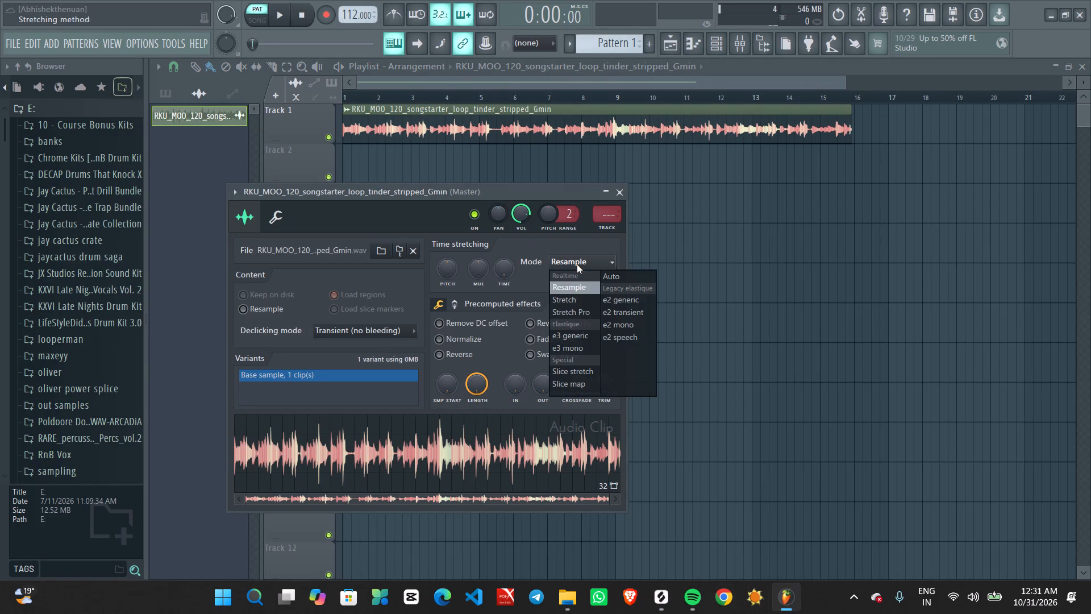
click(573, 300)
scroll(510, 272, up, 3)
Play the stretched loop from bar 1 in song mode and set the project tempo to 117 BPM.
key(space)
key(space)
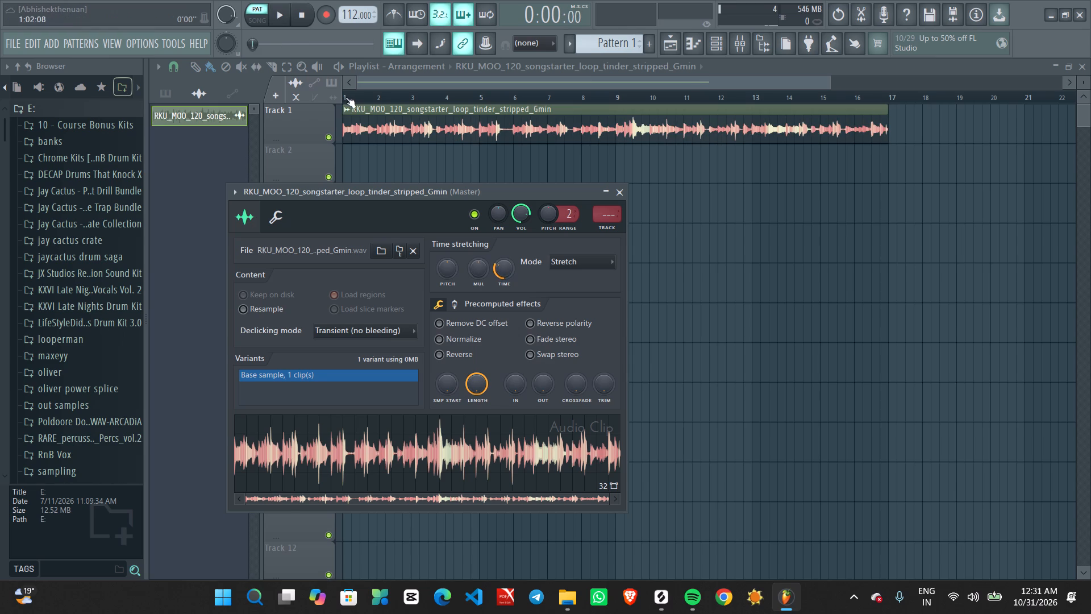
drag(347, 93, 259, 128)
key(space)
ctrl+scroll(403, 308, up, 2)
middle_drag(407, 322, 650, 371)
ctrl+scroll(540, 349, down, 3)
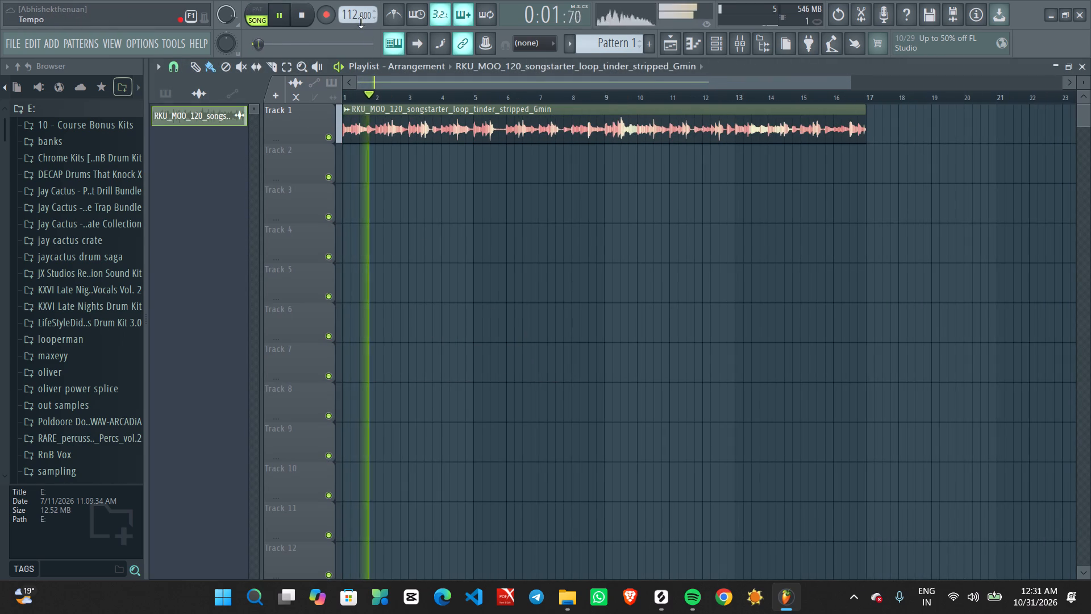
scroll(348, 16, up, 9)
scroll(354, 17, down, 1)
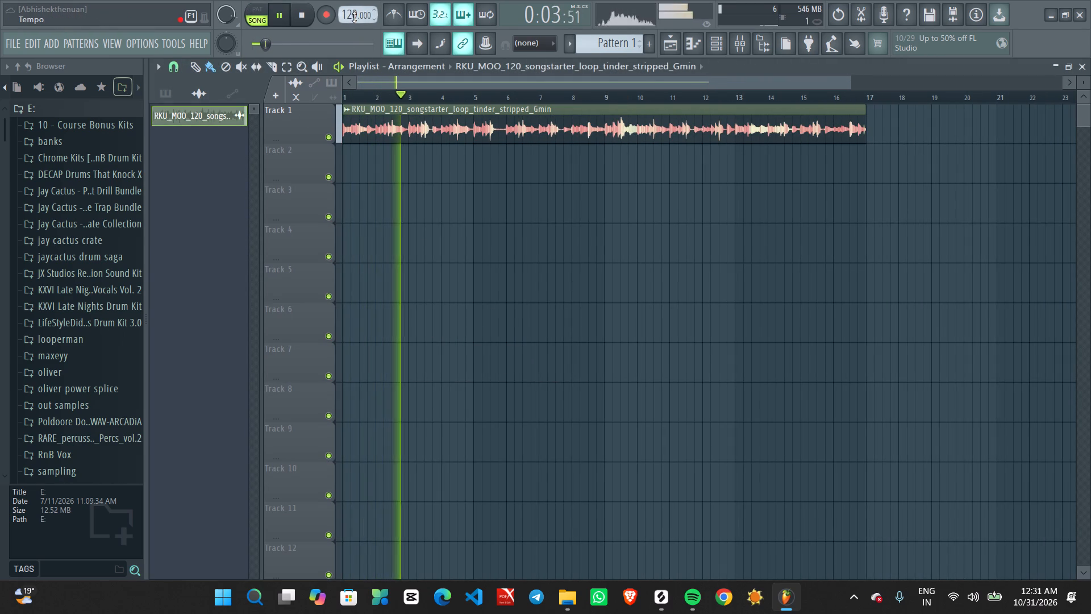
scroll(354, 17, down, 3)
ctrl+scroll(517, 284, up, 2)
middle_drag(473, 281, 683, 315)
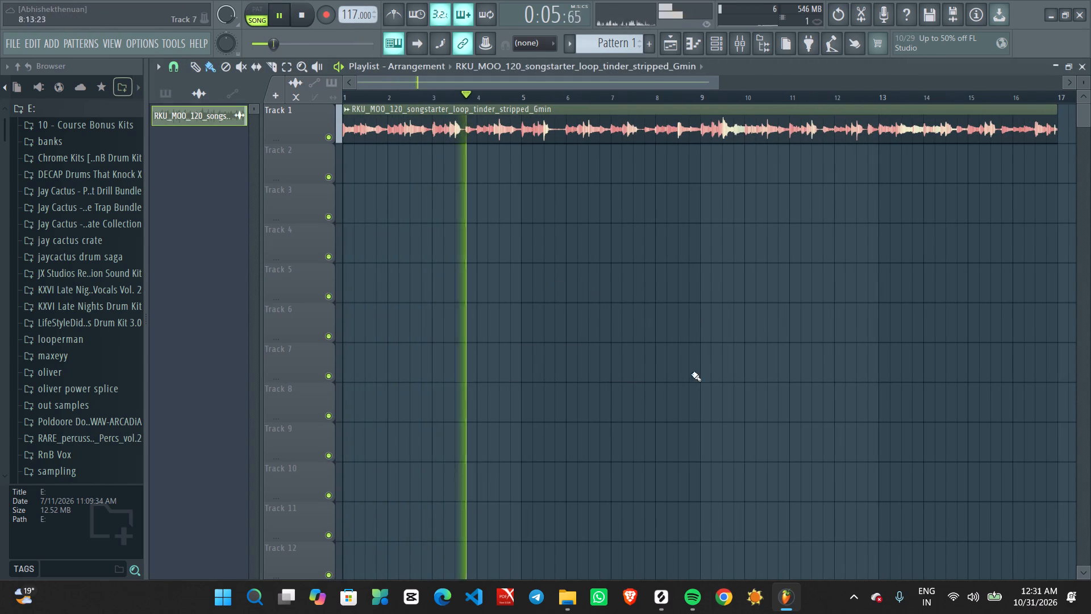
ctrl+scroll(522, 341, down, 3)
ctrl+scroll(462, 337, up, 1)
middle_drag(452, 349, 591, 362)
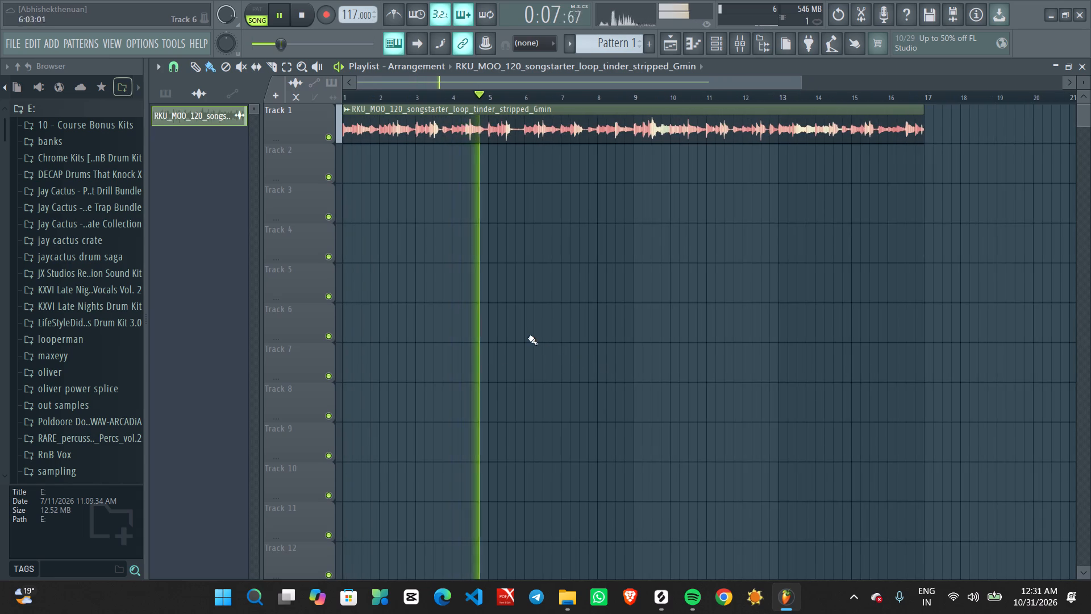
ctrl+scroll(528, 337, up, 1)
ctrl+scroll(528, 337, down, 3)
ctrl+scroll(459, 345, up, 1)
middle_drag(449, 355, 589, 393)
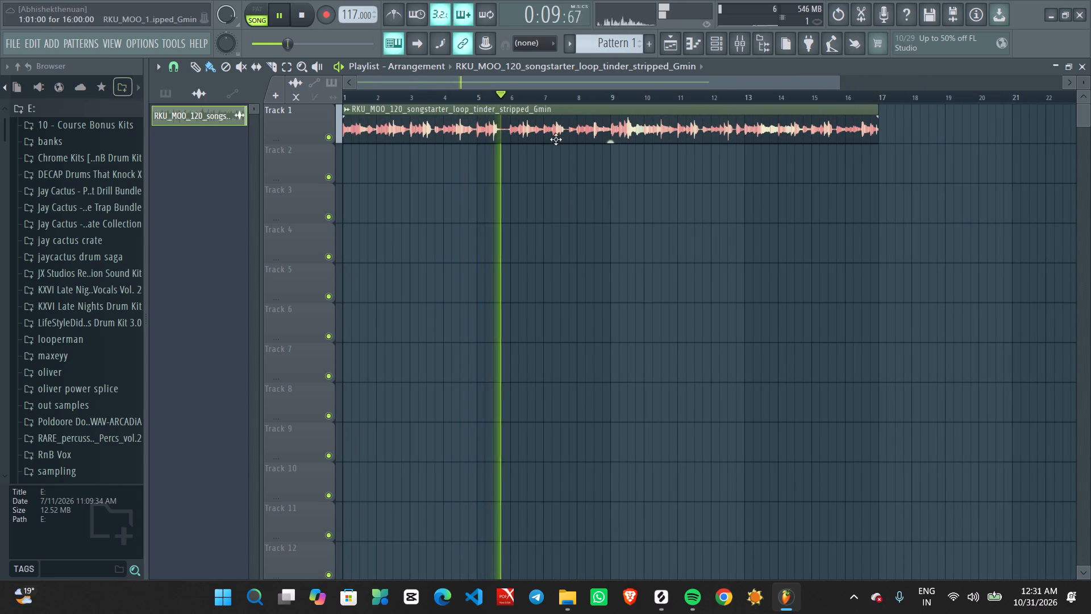
Route the tinder_stripped audio clip to mixer Insert 1 and restart song playback.
double_click(555, 136)
scroll(599, 214, up, 1)
double_click(599, 214)
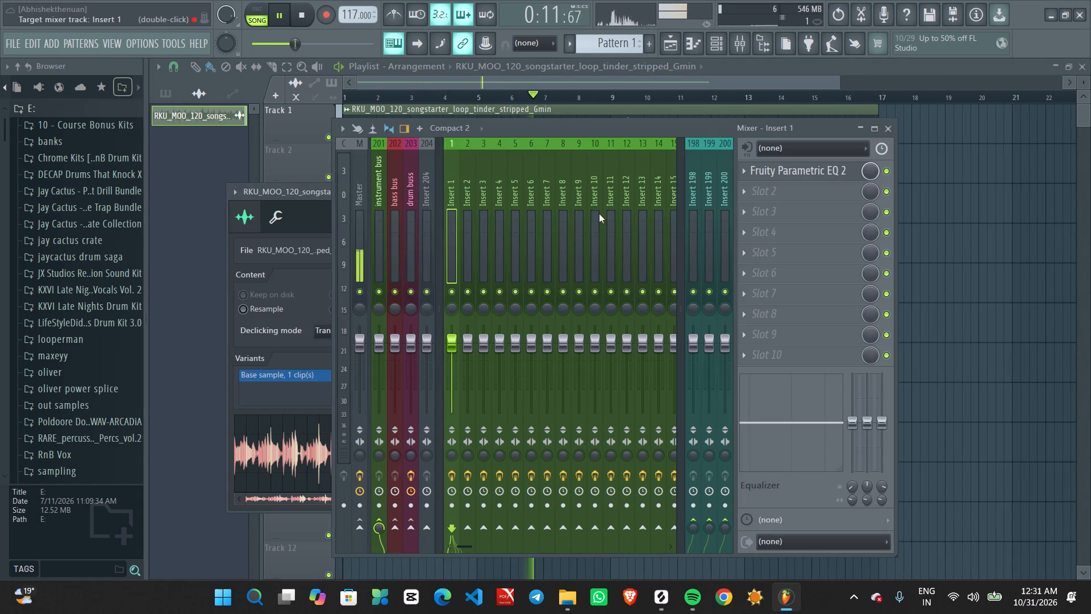
key(space)
key(space)
key(space)
key(space)
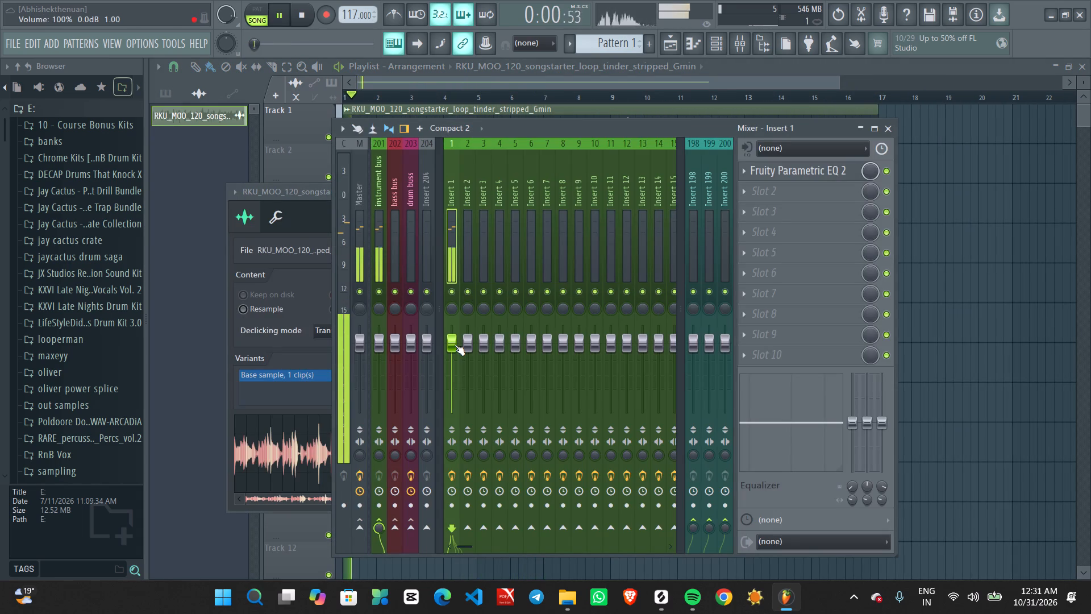
In Insert 1's Fruity Parametric EQ 2, raise the high-pass cutoff to about 100 Hz and lower the high-end cutoff slightly.
click(783, 167)
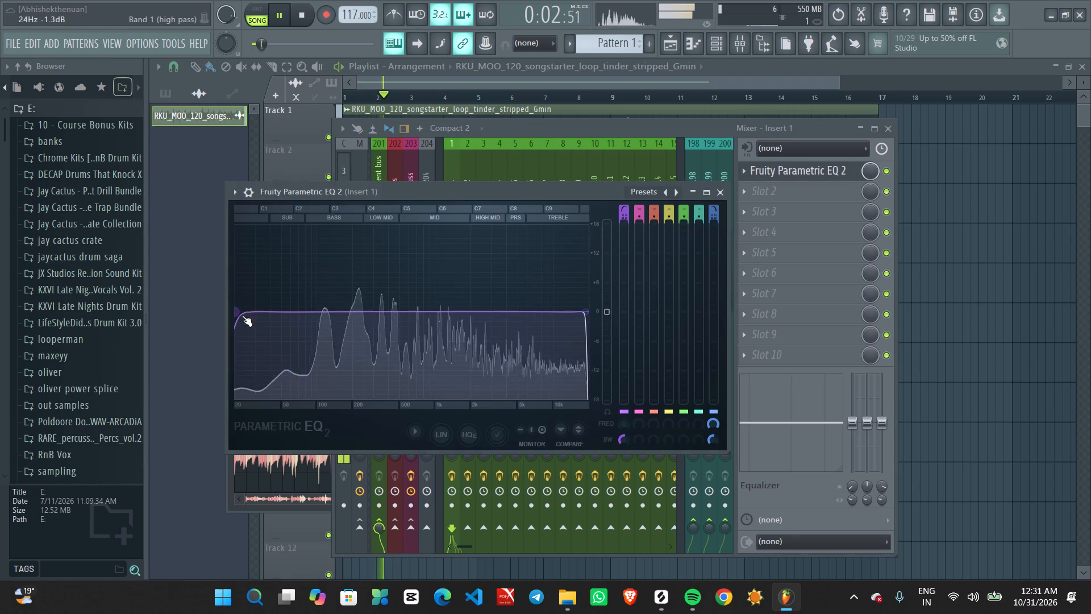
drag(241, 313, 543, 307)
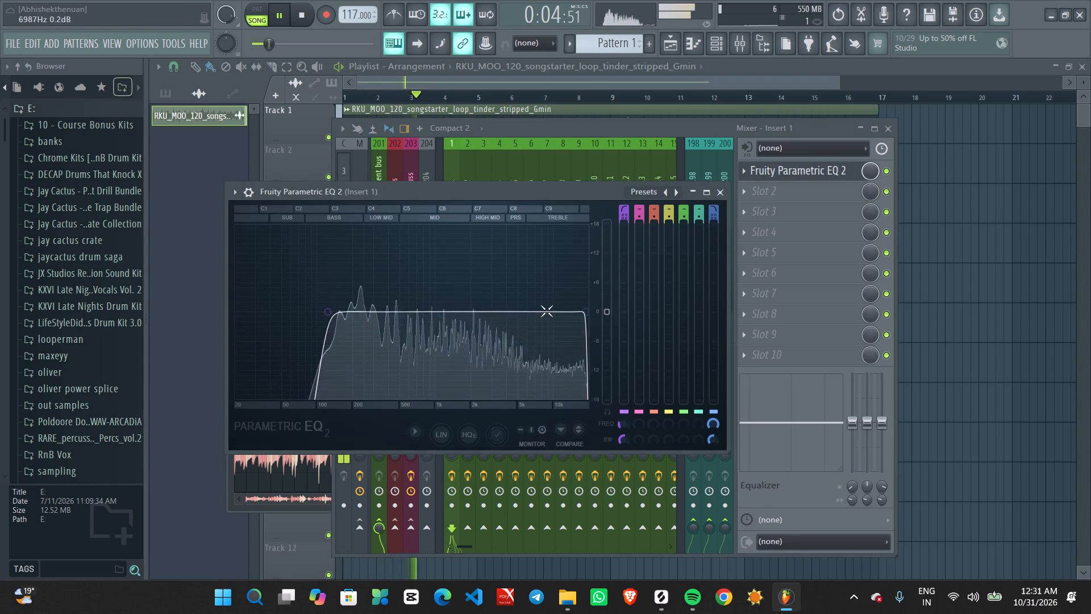
drag(586, 307, 571, 307)
Load ValhallaVintageVerb in slot 2 of mixer Insert 1 and bring up its settings.
click(782, 193)
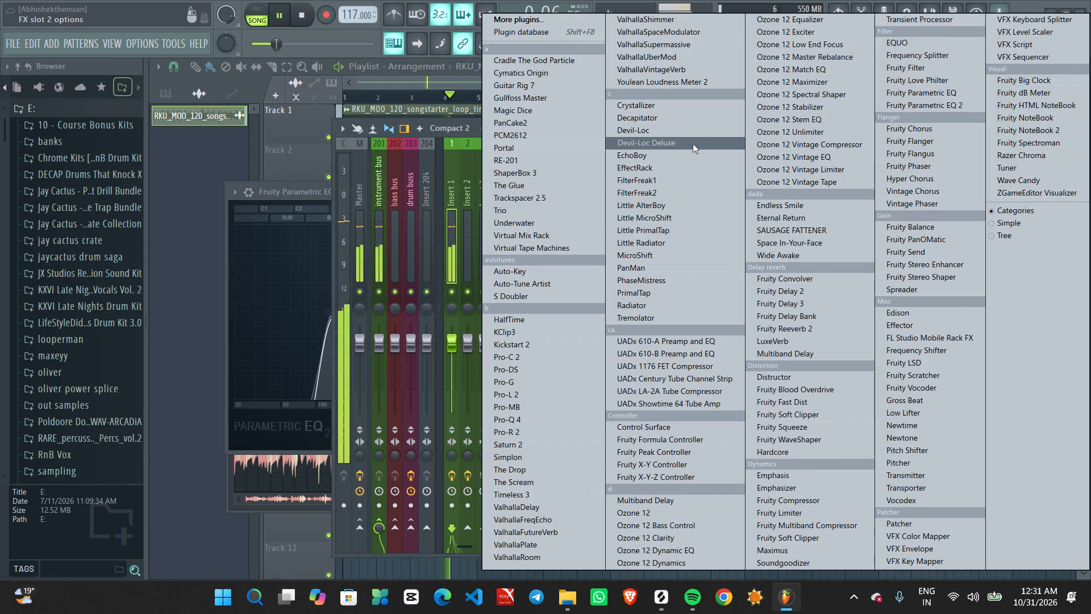
click(690, 74)
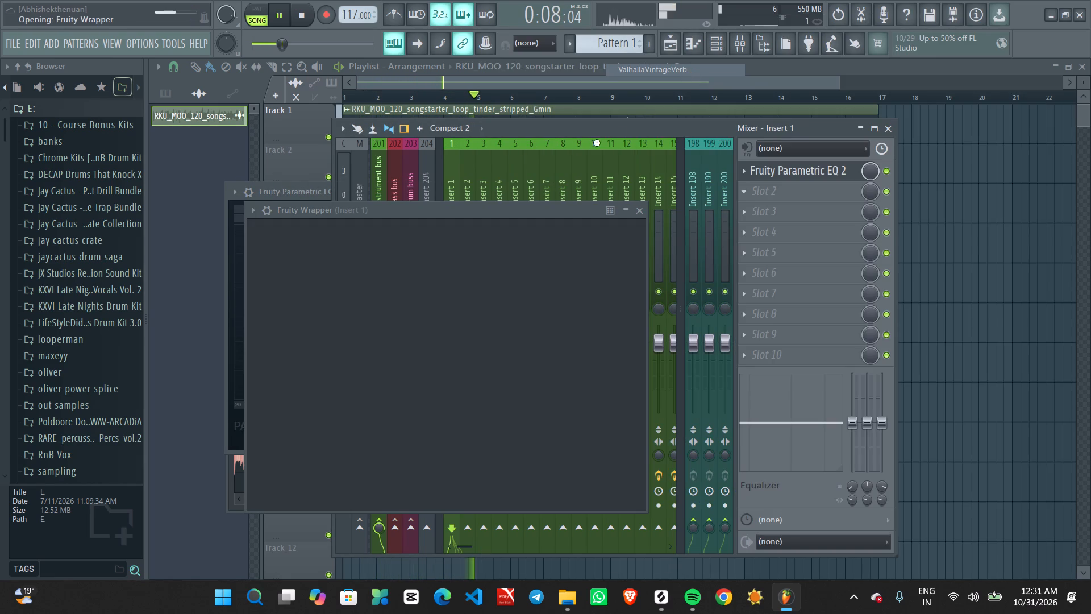
drag(491, 198, 562, 173)
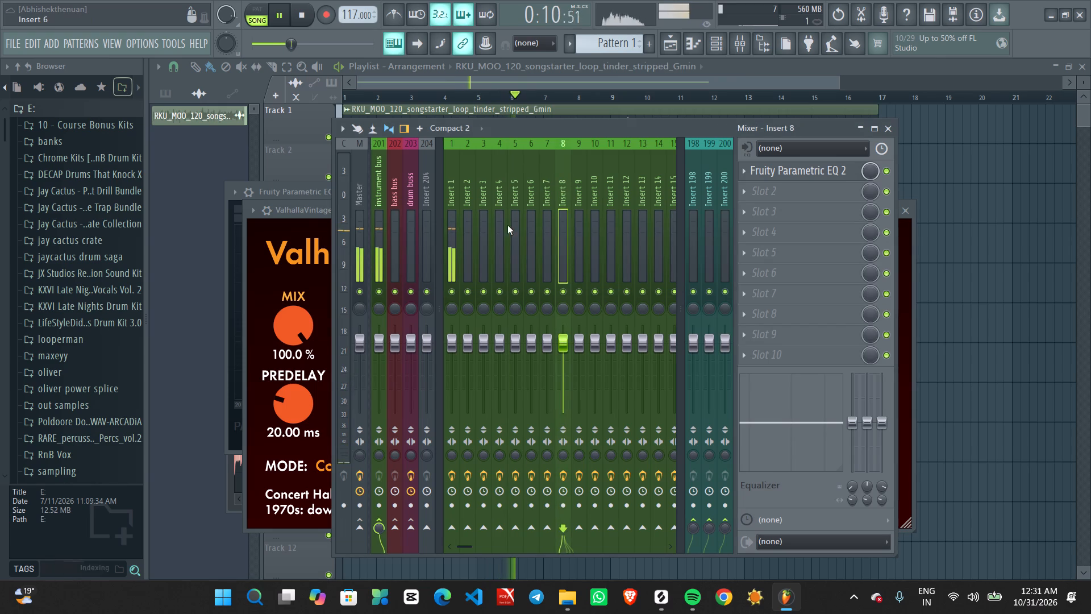
click(452, 234)
click(789, 196)
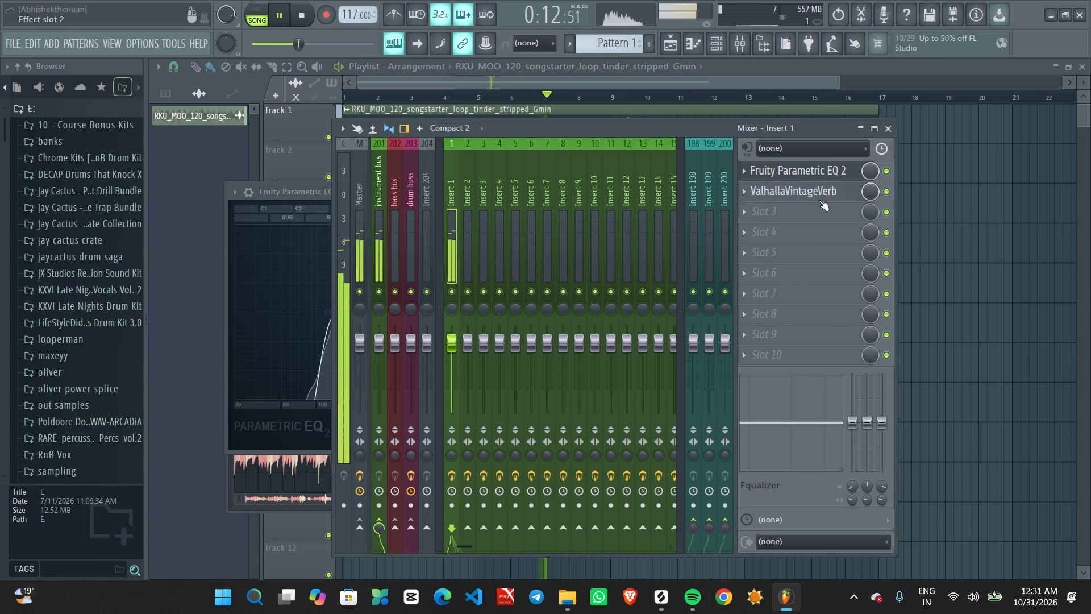
click(808, 188)
Set the ValhallaVintageVerb mix to 12.5 % while the loop plays.
scroll(279, 319, down, 4)
scroll(279, 319, up, 3)
scroll(279, 319, down, 8)
scroll(288, 319, up, 1)
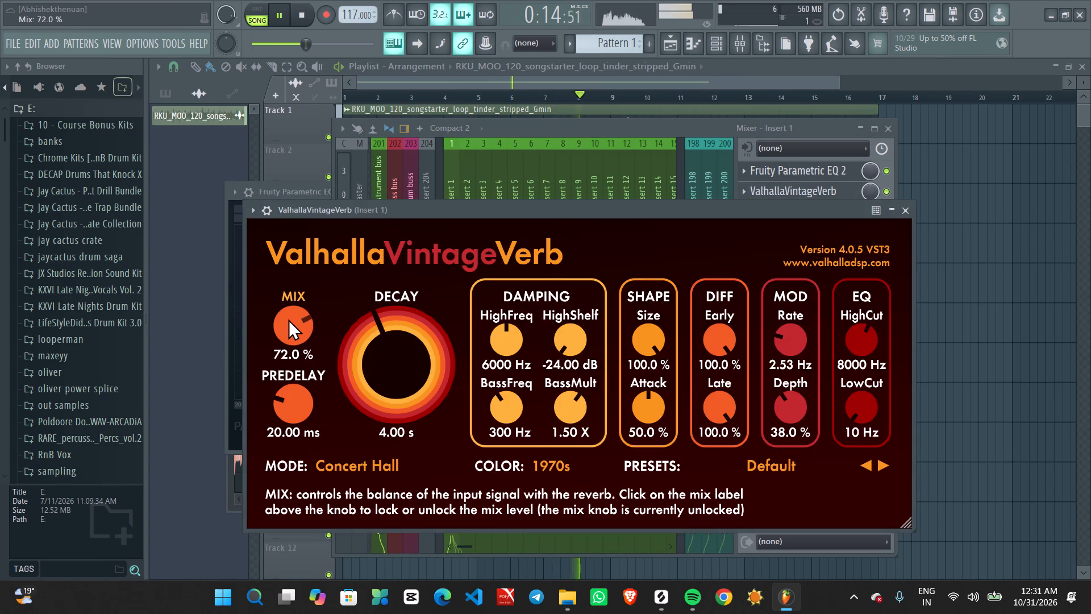
scroll(289, 319, down, 6)
scroll(289, 319, up, 2)
scroll(289, 319, down, 13)
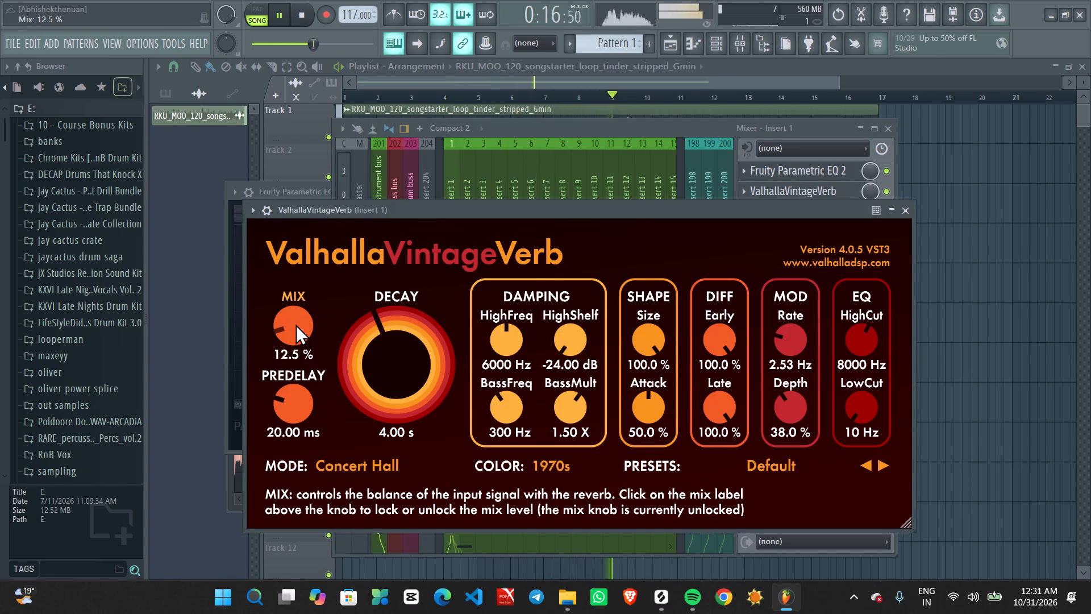
Set the ValhallaVintageVerb EQ LowCut to 110 Hz and close the plugin.
scroll(866, 412, up, 1)
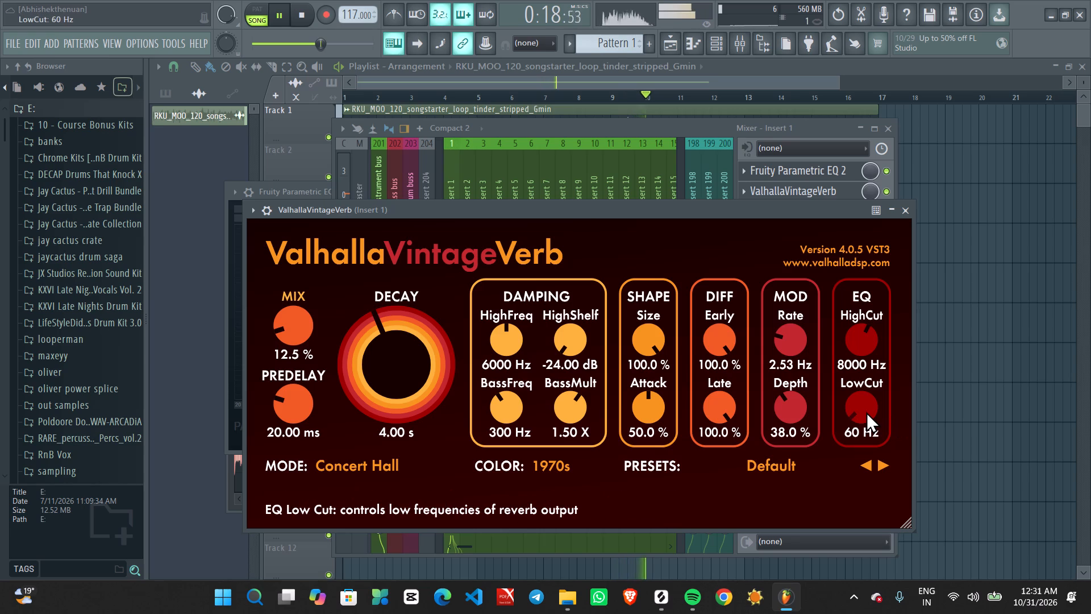
scroll(866, 412, up, 1)
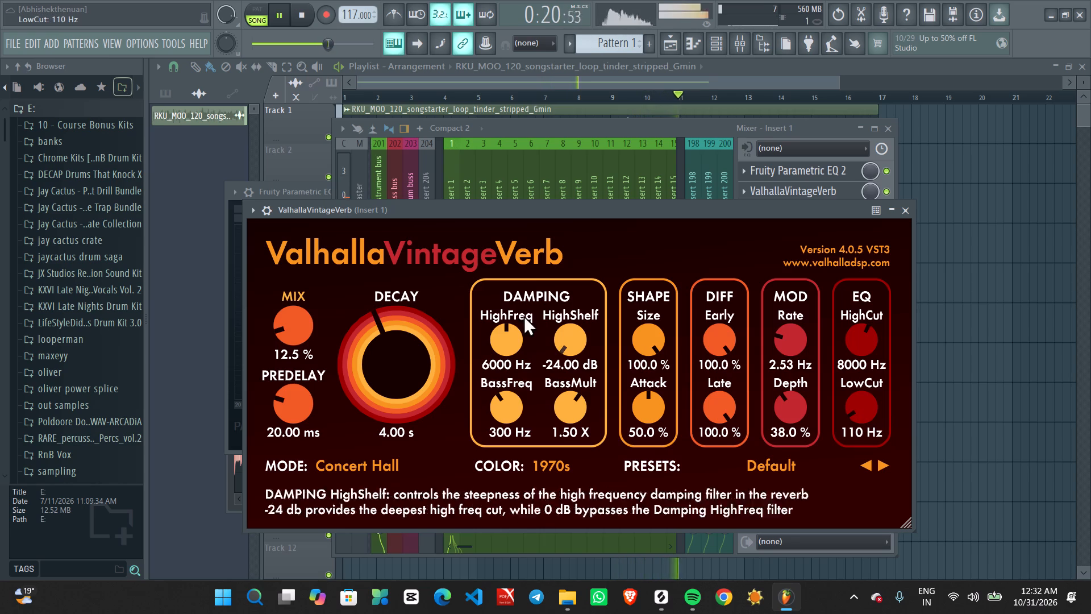
scroll(288, 318, down, 1)
scroll(288, 318, up, 1)
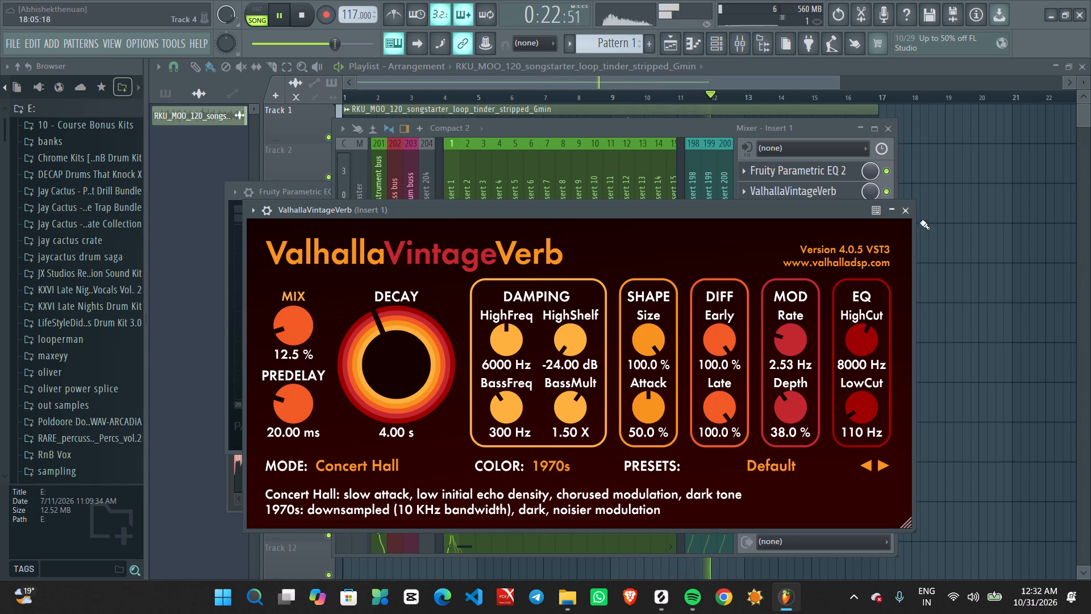
click(903, 216)
Move ValhallaVintageVerb down to slot 3 on Insert 1 and load Decapitator in slot 2 before it.
scroll(797, 196, down, 1)
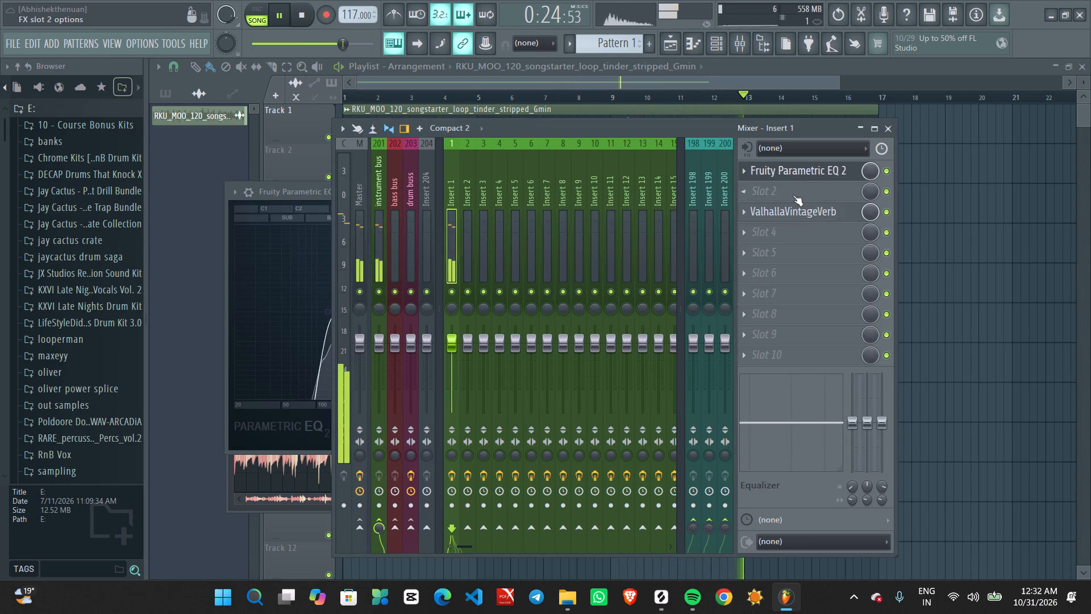
click(793, 195)
click(673, 120)
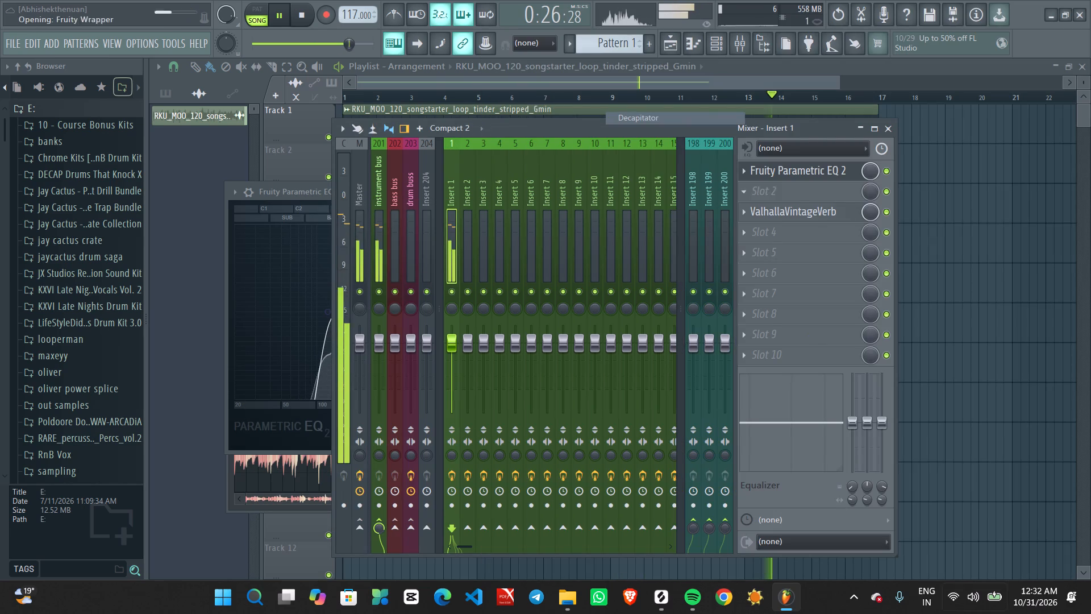
drag(494, 234, 496, 232)
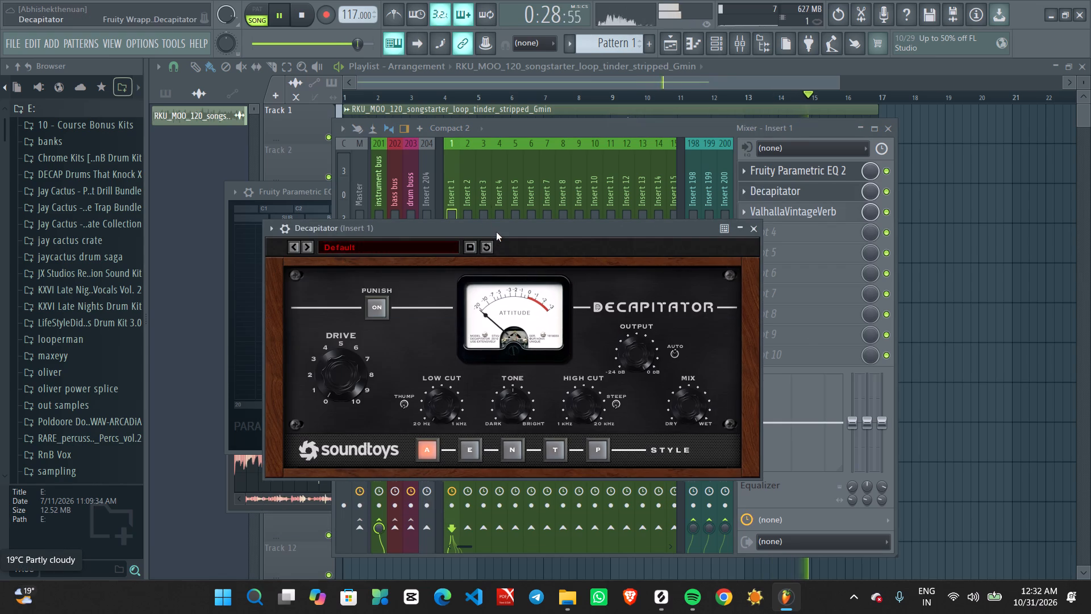
drag(496, 232, 494, 189)
Raise the Decapitator's drive slightly while listening to the loop, and close the plugin.
scroll(356, 322, up, 3)
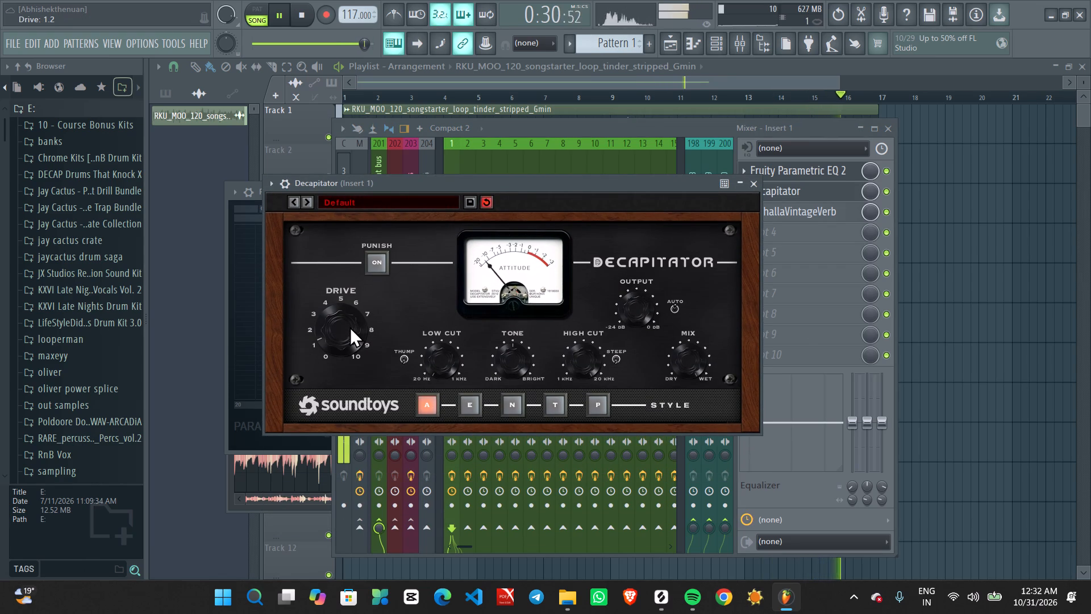
scroll(343, 327, up, 1)
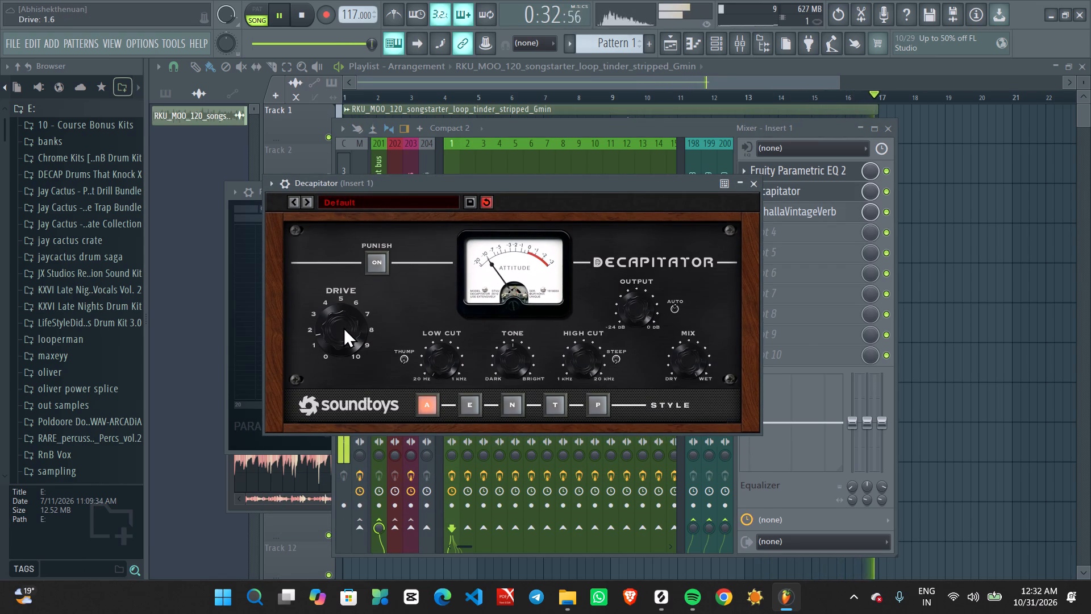
scroll(343, 327, down, 1)
scroll(343, 327, up, 1)
click(756, 188)
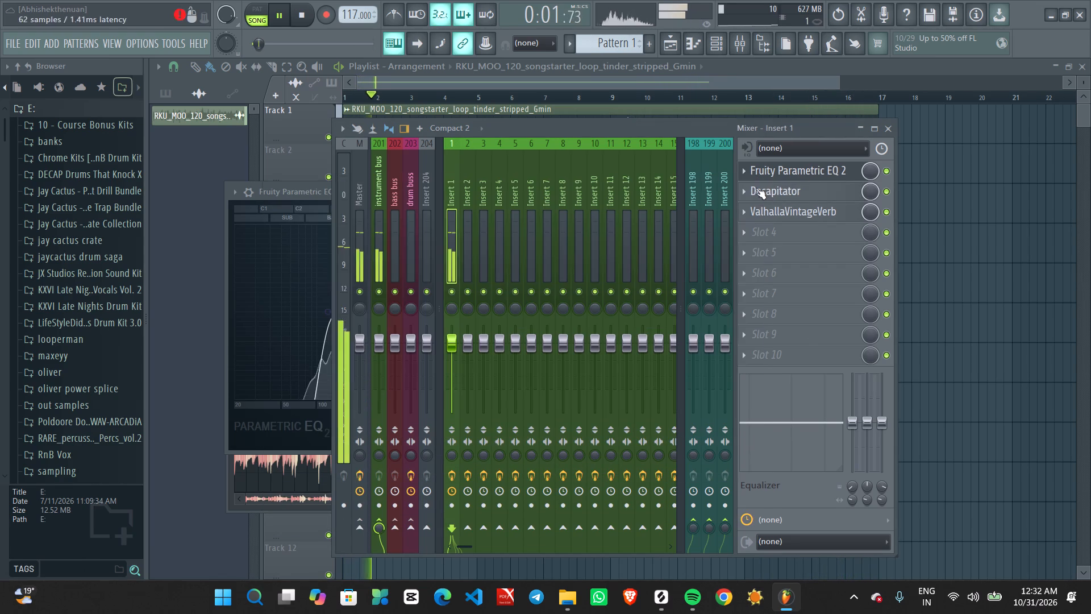
Move ValhallaVintageVerb down to slot 6 on Insert 1, keep its mix at 12.5 %, and close the mixer and EQ windows.
scroll(777, 211, down, 3)
click(778, 274)
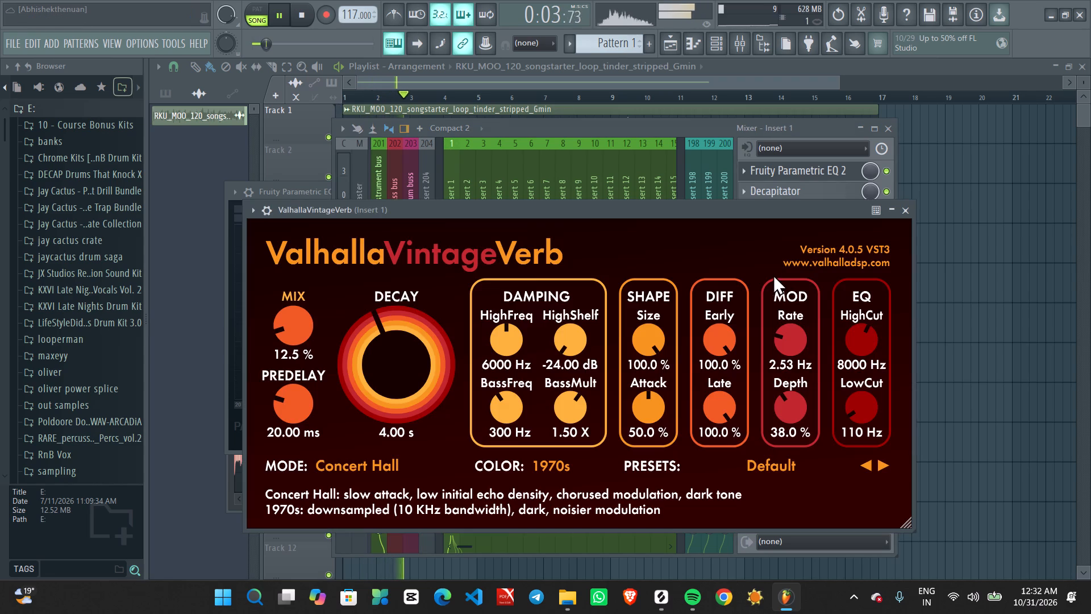
scroll(303, 326, down, 1)
scroll(303, 326, up, 1)
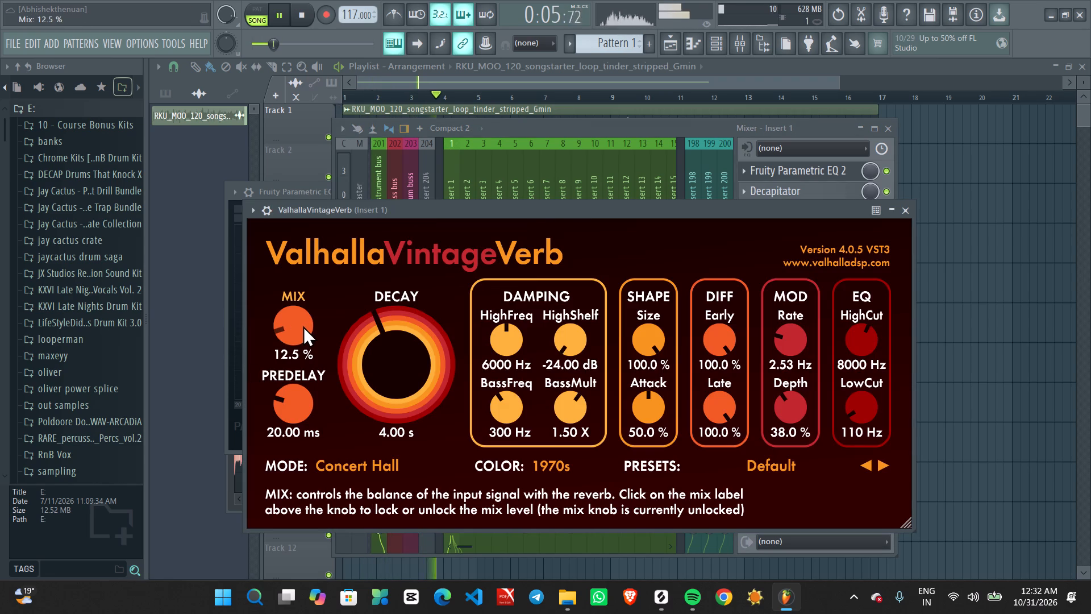
click(909, 212)
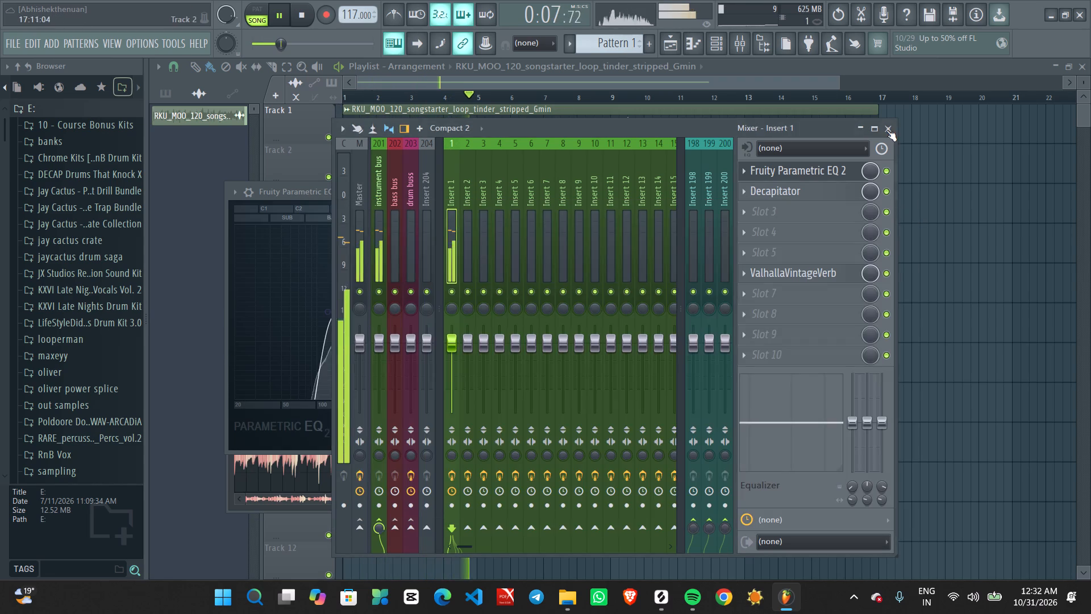
click(885, 123)
click(715, 196)
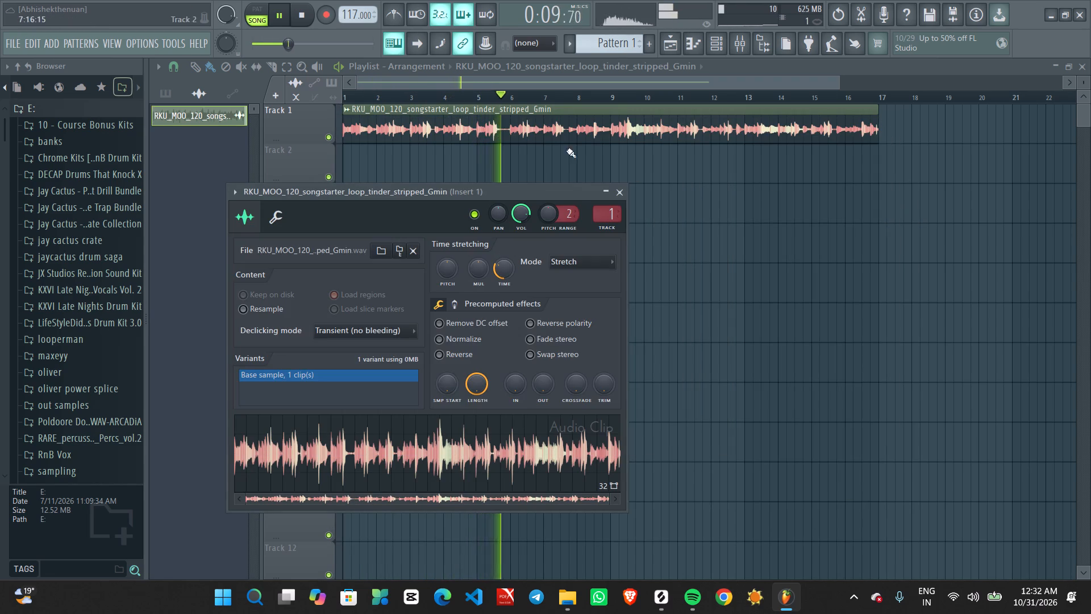
Close the loop's channel window, switch to Pattern 2 and place it at bar 1 of Track 3.
key(space)
key(space)
click(620, 191)
key(space)
scroll(618, 50, up, 1)
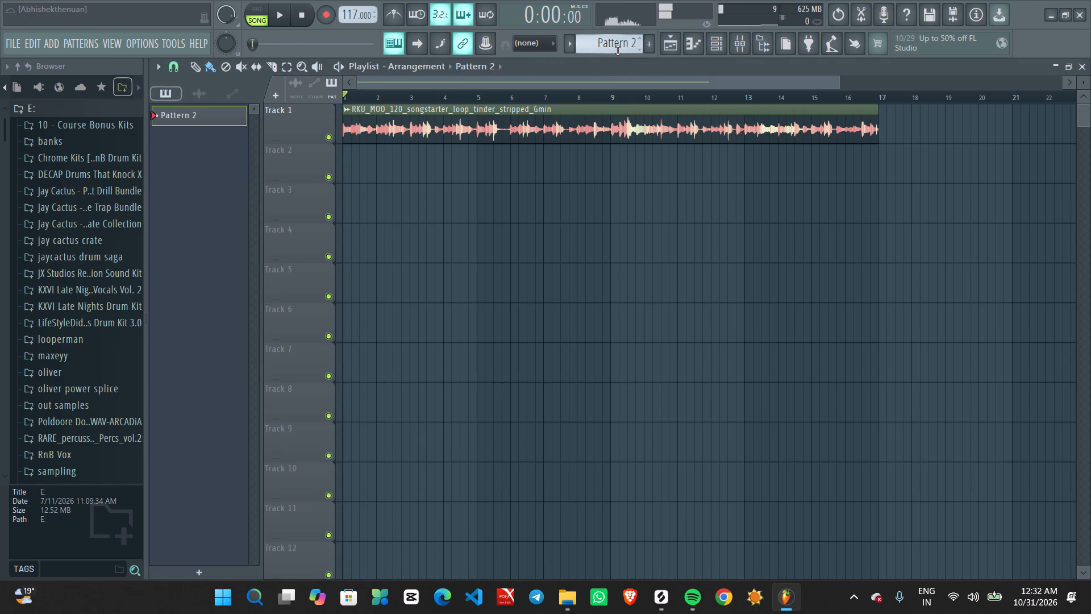
key(space)
drag(189, 122, 392, 218)
drag(409, 214, 290, 218)
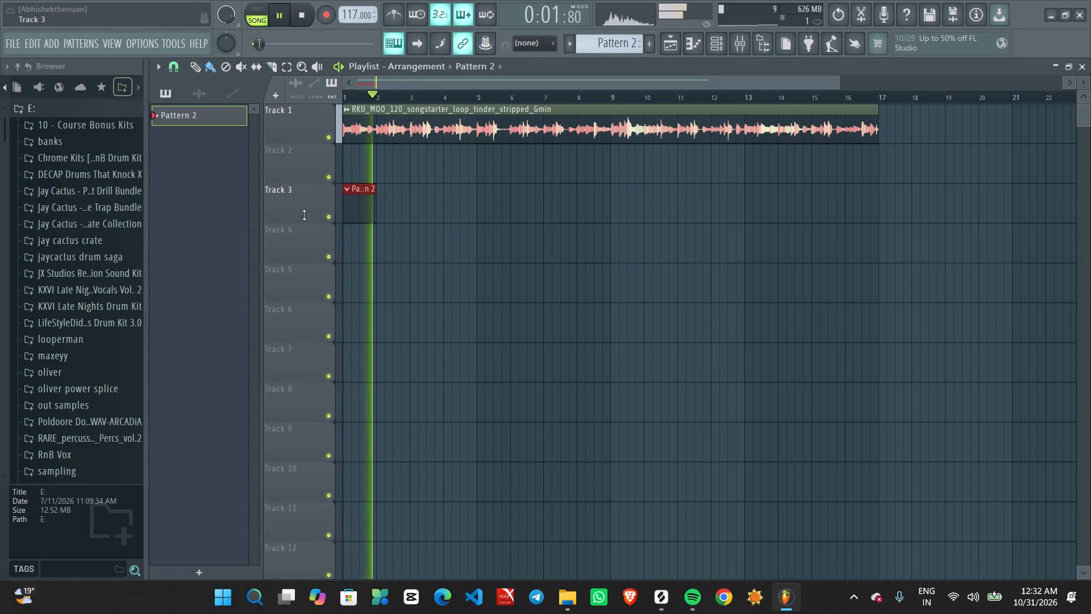
Extend the Pattern 2 clip on Track 3 to 8 bars and select bars 1 to 8 as the playback range.
key(space)
key(space)
drag(373, 189, 609, 185)
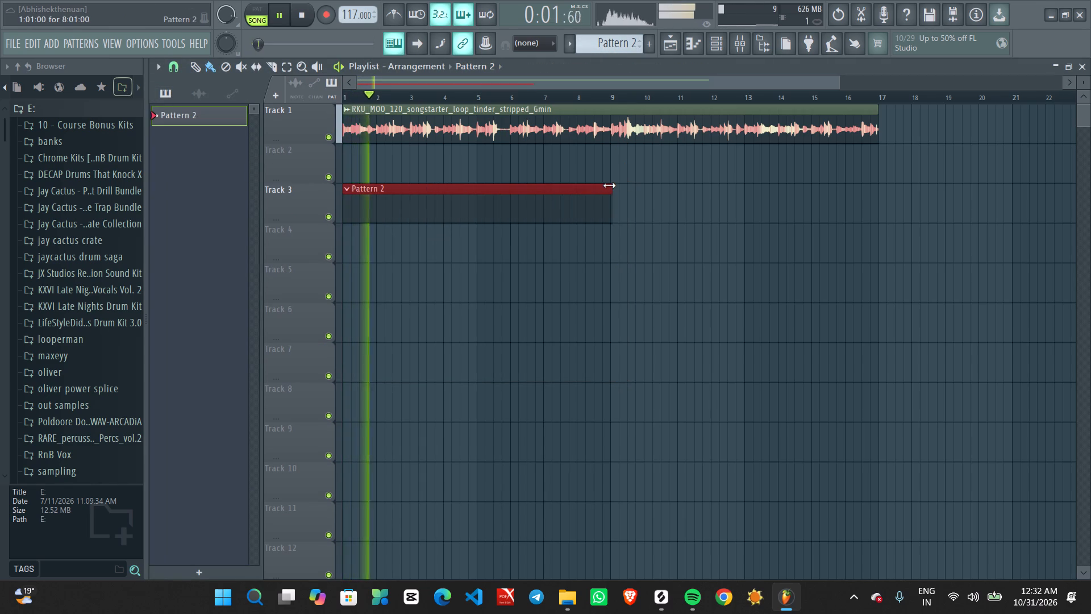
drag(609, 185, 607, 185)
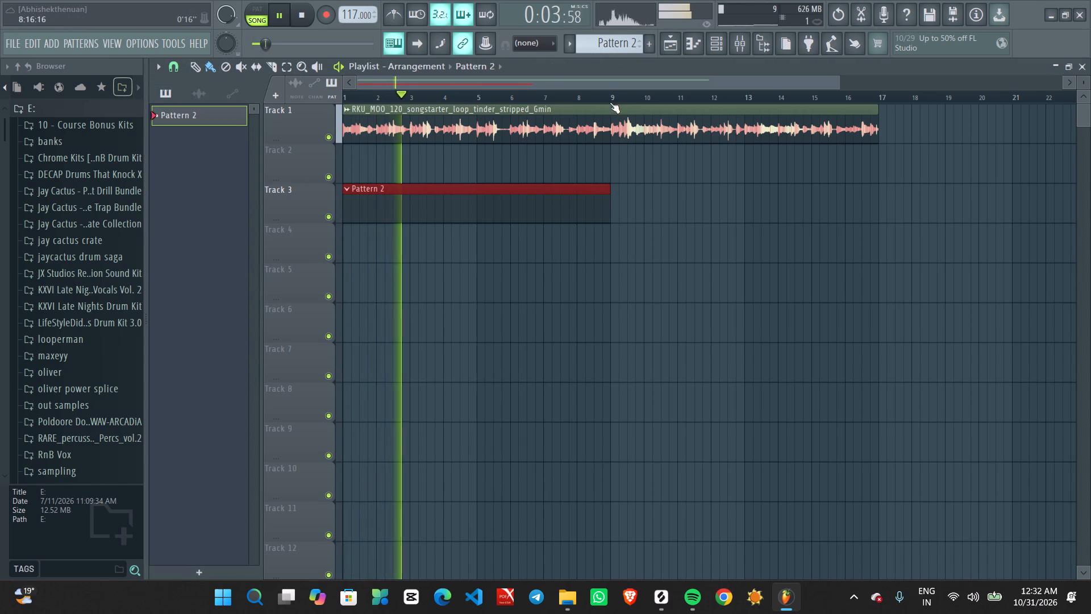
ctrl+drag(610, 102, 0, 239)
Show the channel rack and open the Snaps folder in the WavDistrict kit's MST (R&B) Drum Kit.
scroll(68, 348, down, 9)
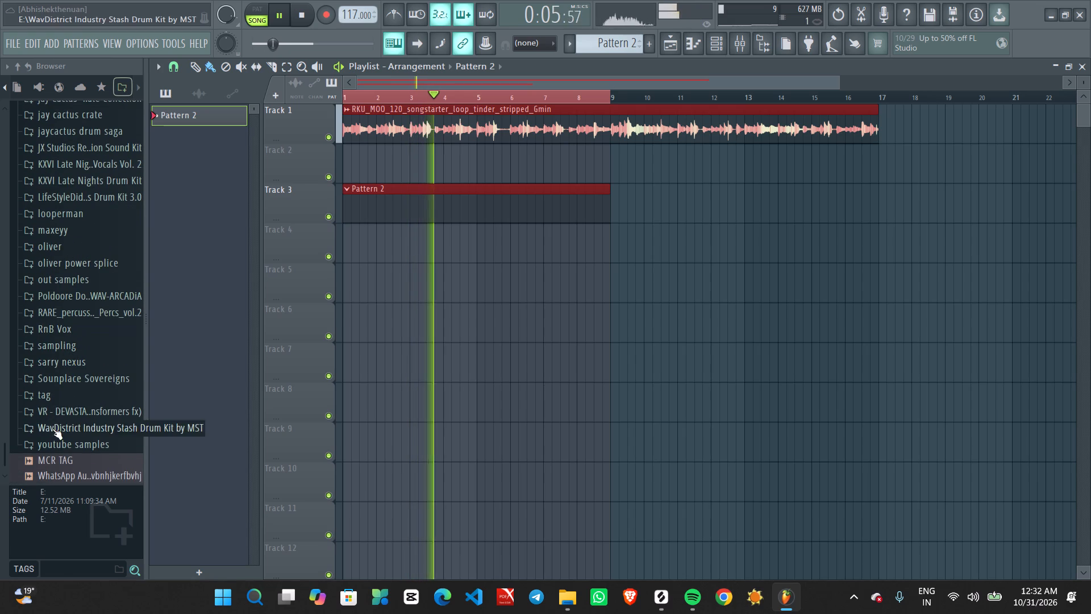
key(space)
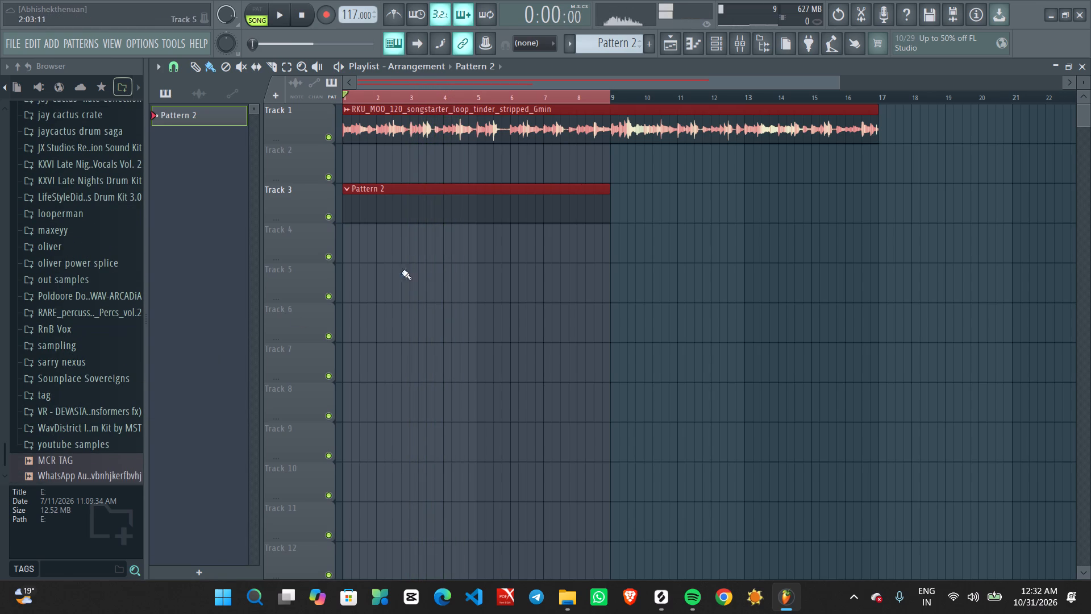
click(717, 51)
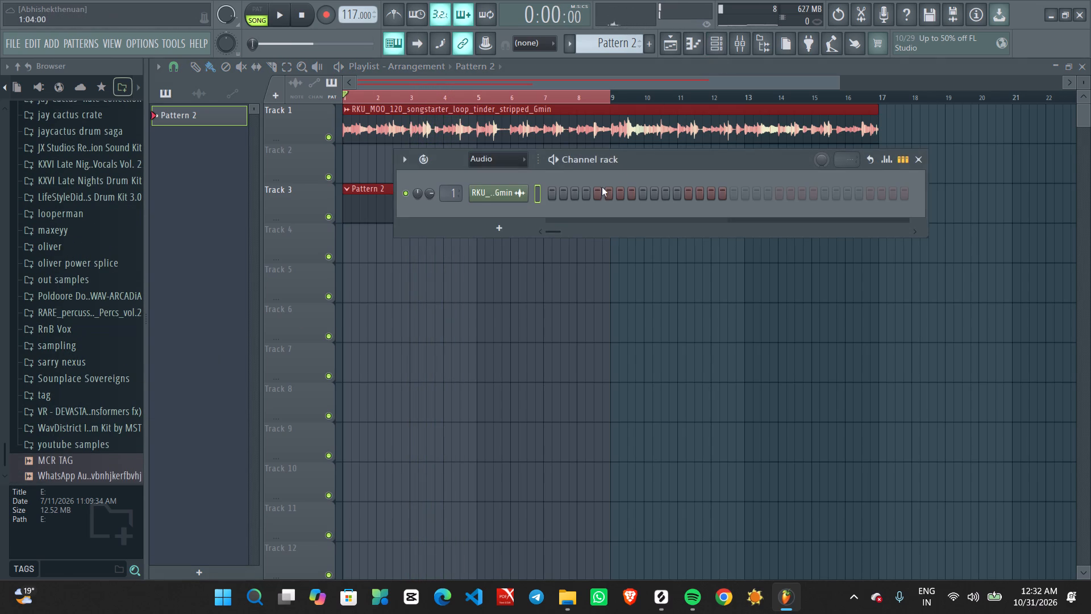
drag(632, 154, 648, 144)
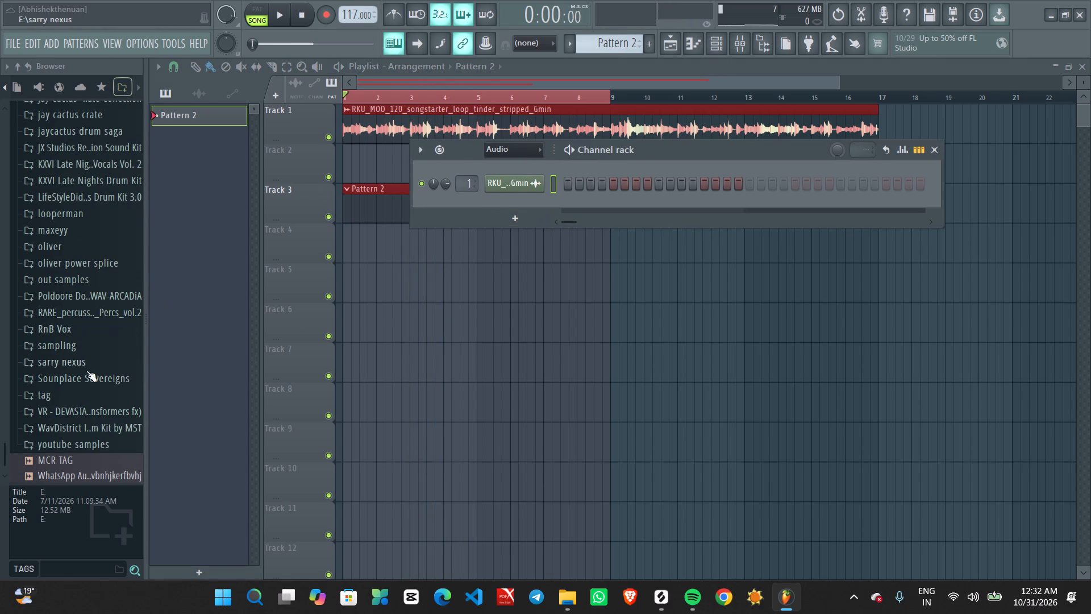
scroll(58, 400, down, 1)
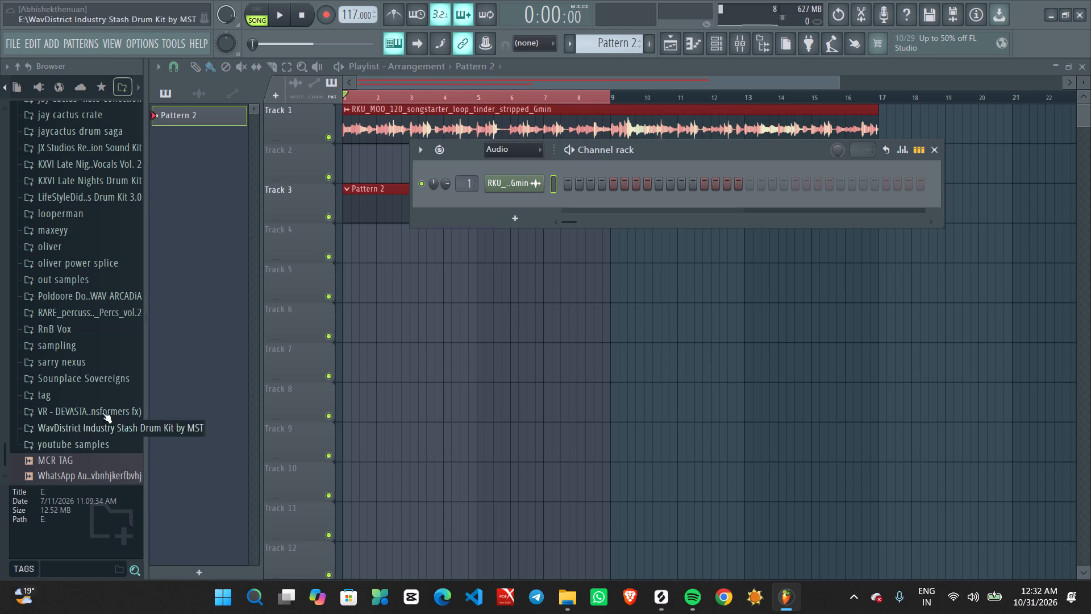
click(84, 330)
click(80, 326)
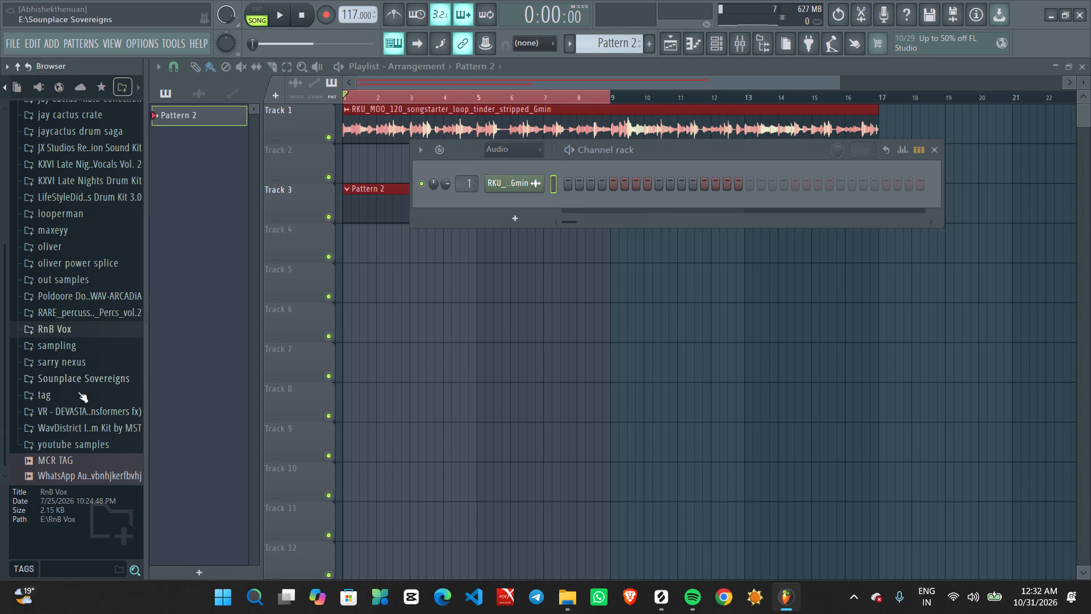
click(88, 428)
scroll(89, 428, down, 2)
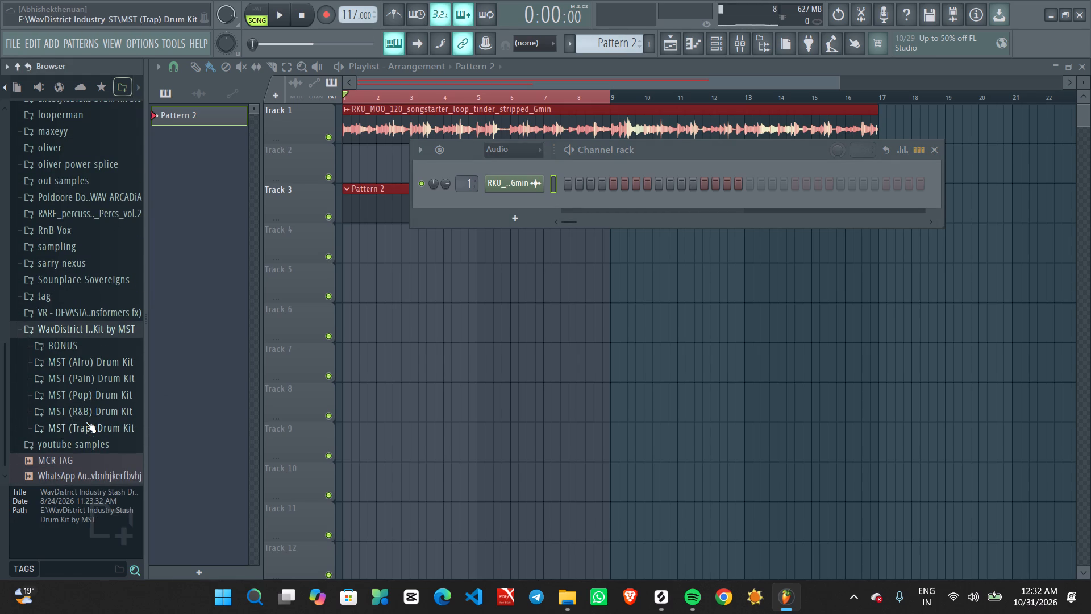
key(space)
click(90, 410)
scroll(80, 413, down, 1)
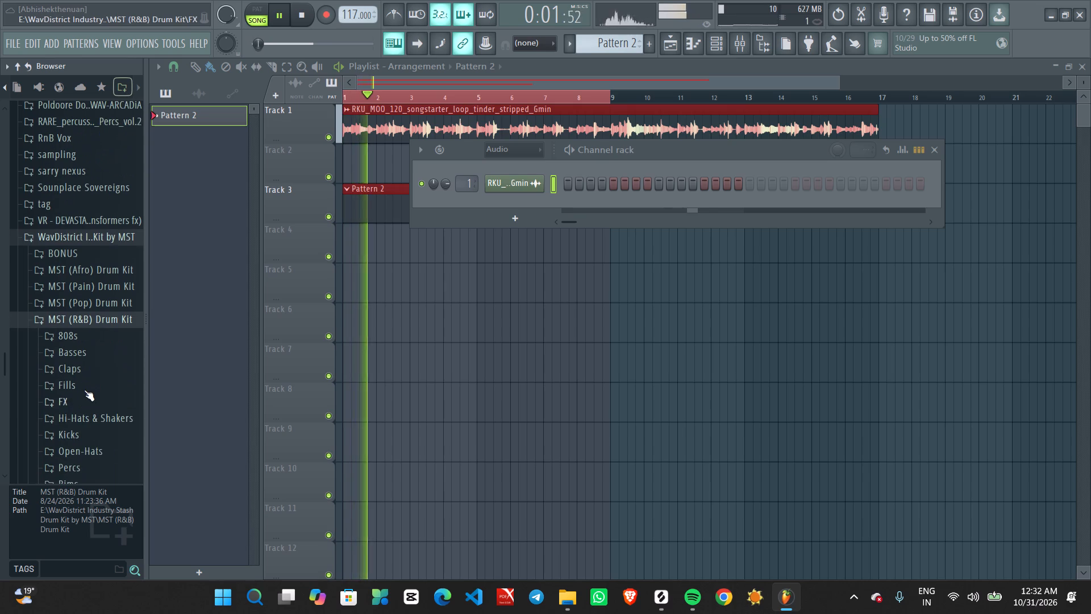
scroll(85, 381, down, 1)
click(88, 404)
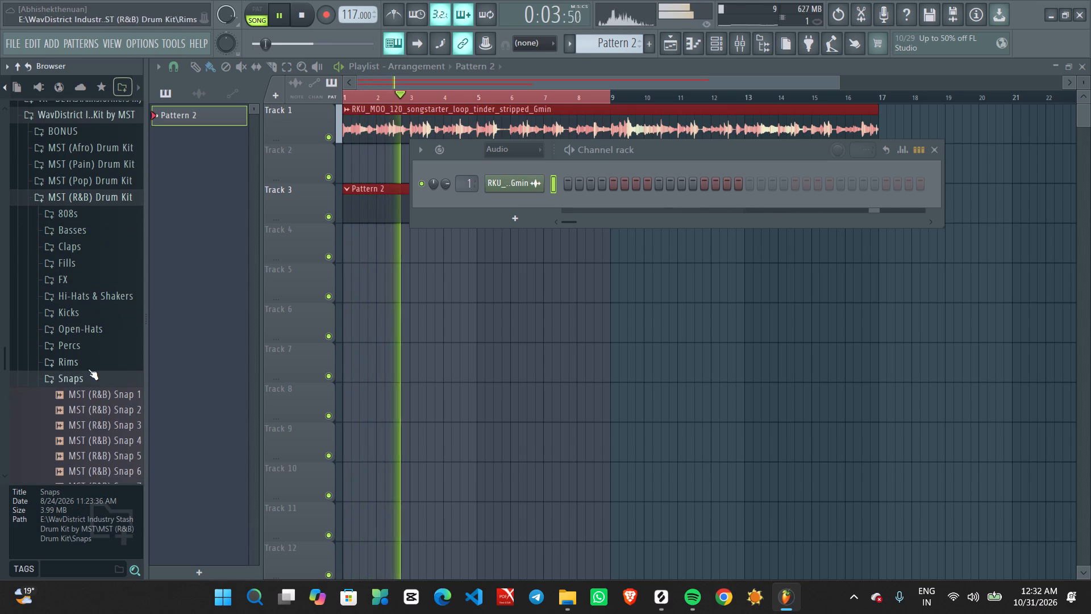
Audition the first R&B snap samples and add MST (R&B) Snap 4 to the channel rack as a new channel.
click(88, 402)
scroll(89, 400, down, 1)
click(86, 317)
click(89, 333)
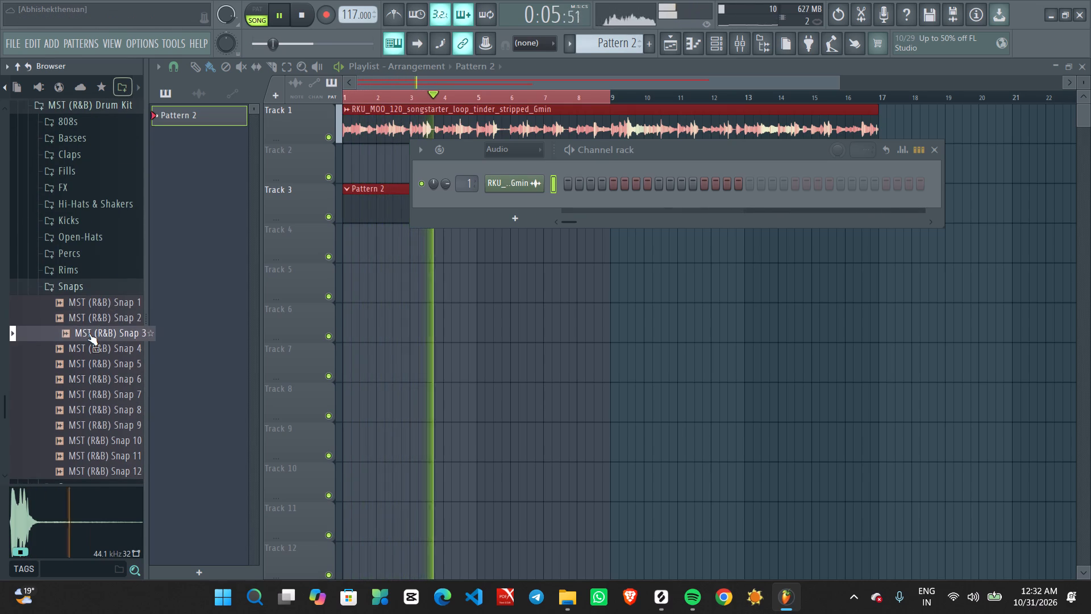
click(90, 351)
click(90, 351)
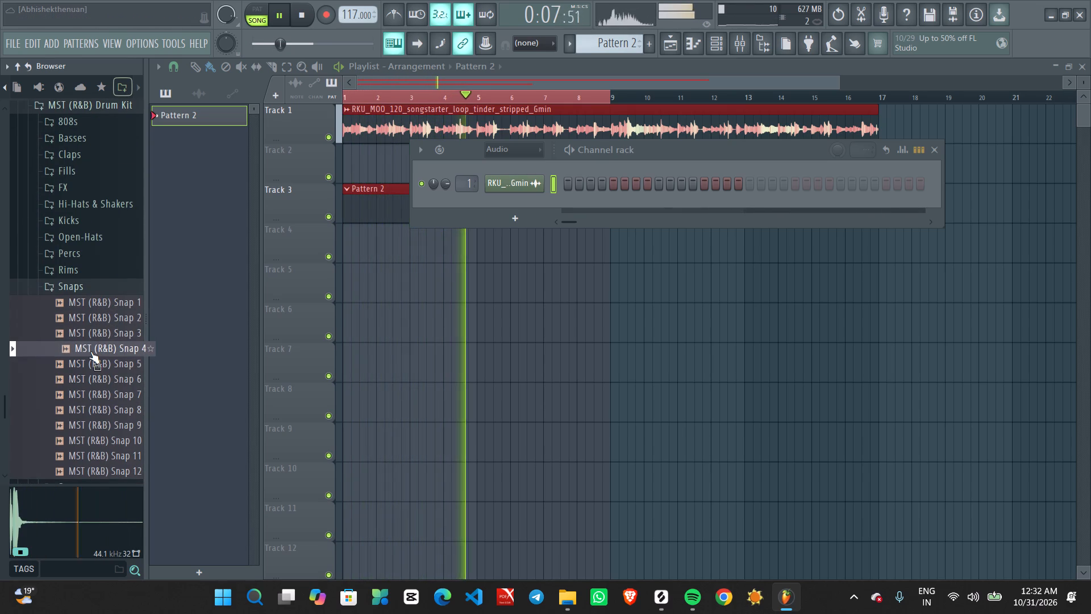
click(90, 351)
click(90, 351)
drag(90, 351, 480, 219)
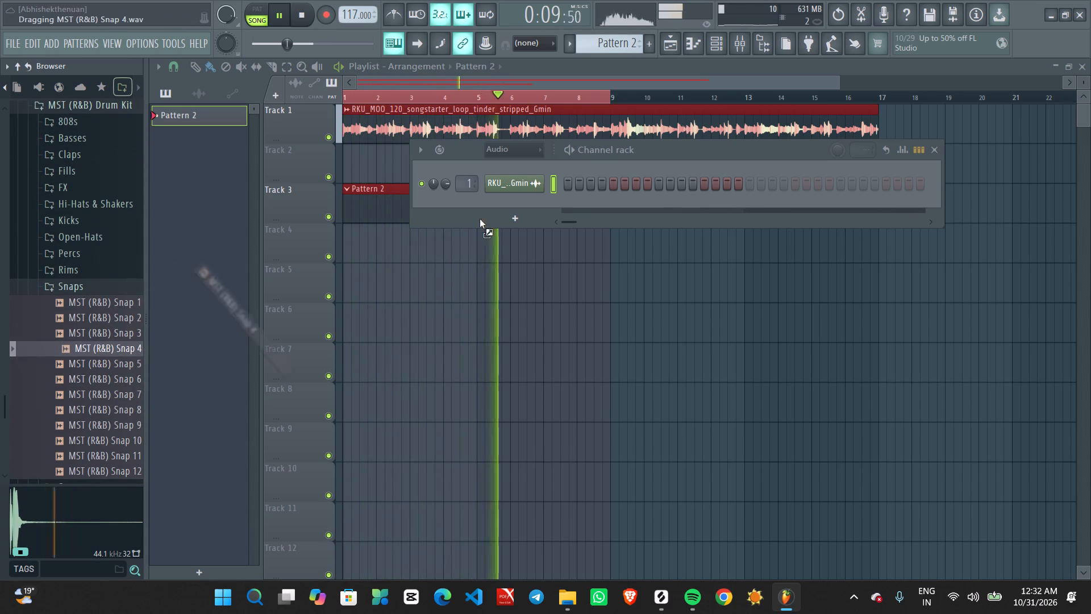
drag(480, 219, 515, 200)
Place Snap 4 hits on steps 9 and 25 of Pattern 2 while the song plays.
key(space)
key(space)
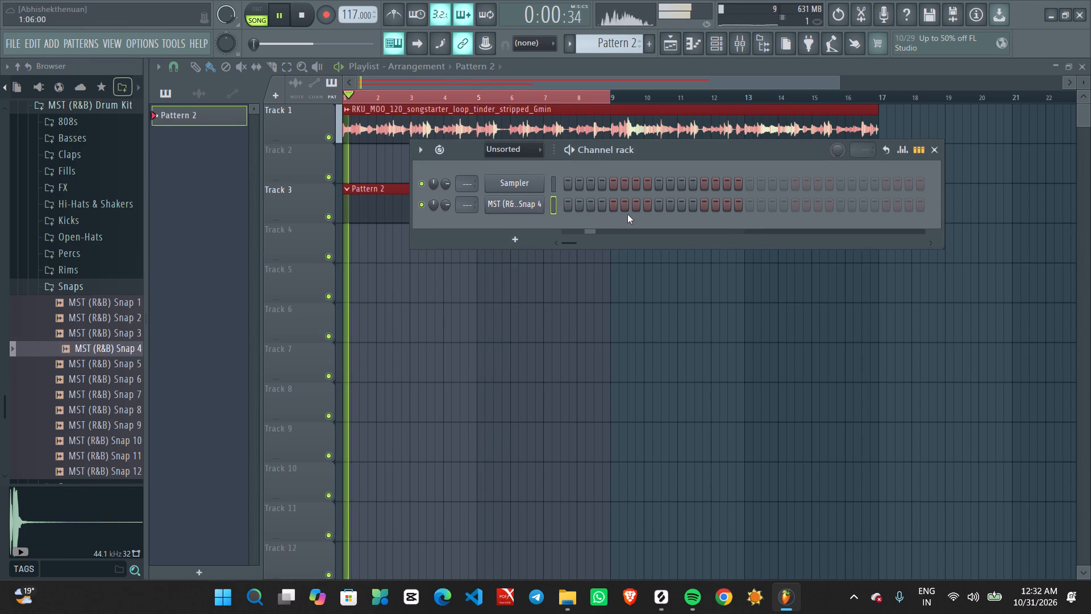
click(655, 211)
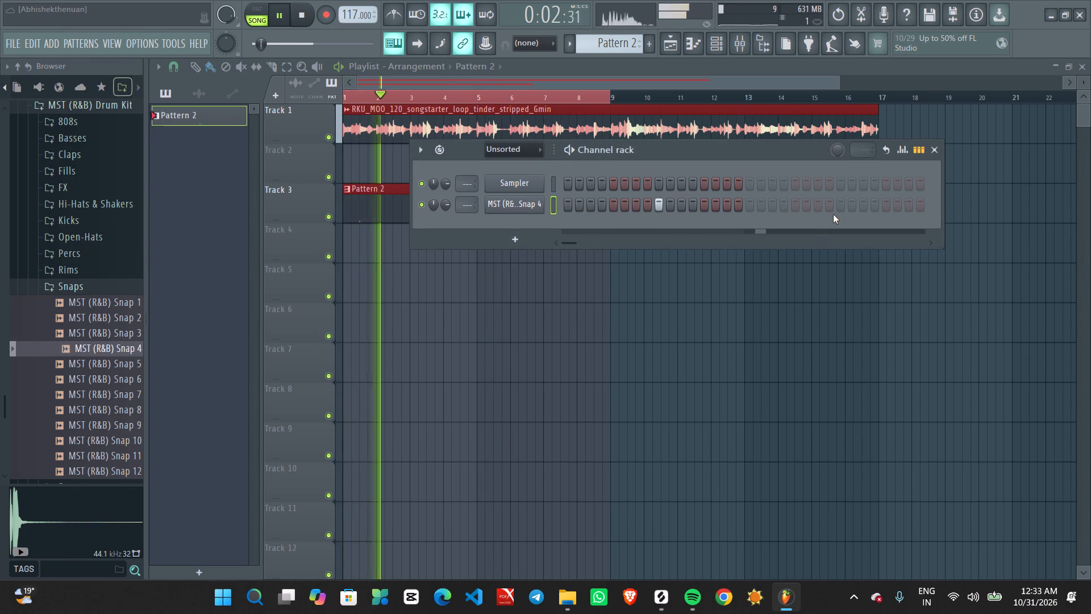
click(837, 211)
key(space)
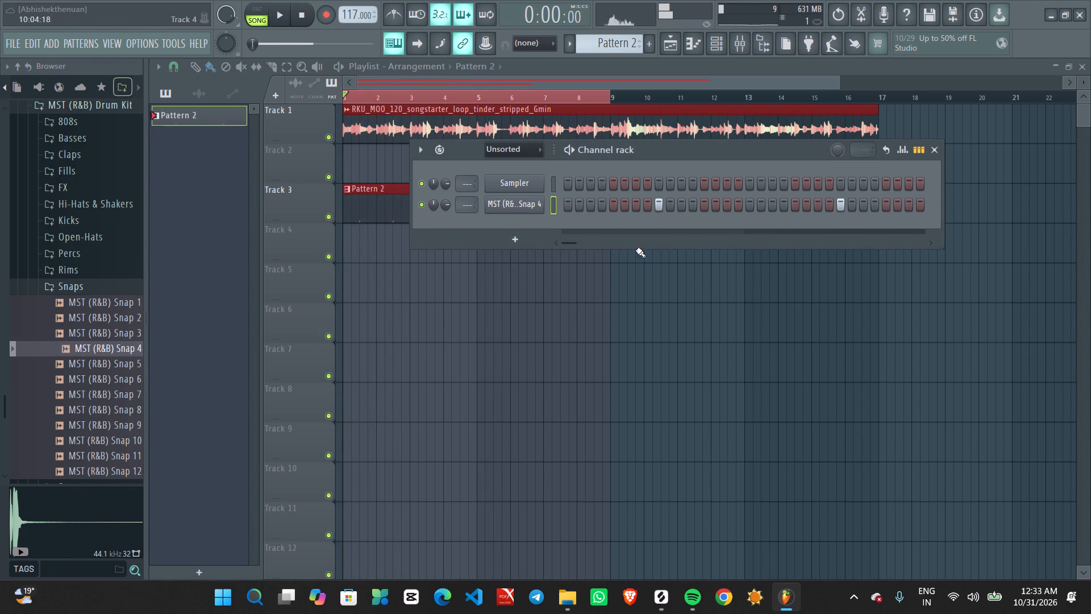
Open Snap 4 in the piano roll and duplicate its two-bar snap pattern to fill 8 bars.
right_click(501, 209)
click(592, 202)
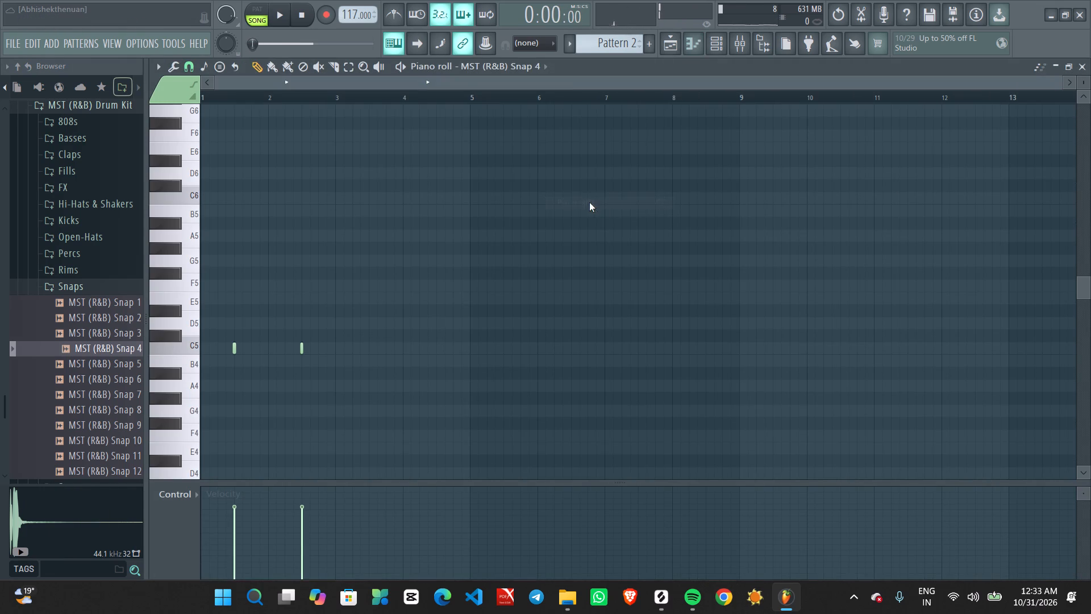
key(shift+d)
key(space)
ctrl+drag(334, 102, 0, 209)
key(ctrl+b)
key(ctrl+b)
key(ctrl+b)
key(ctrl+d)
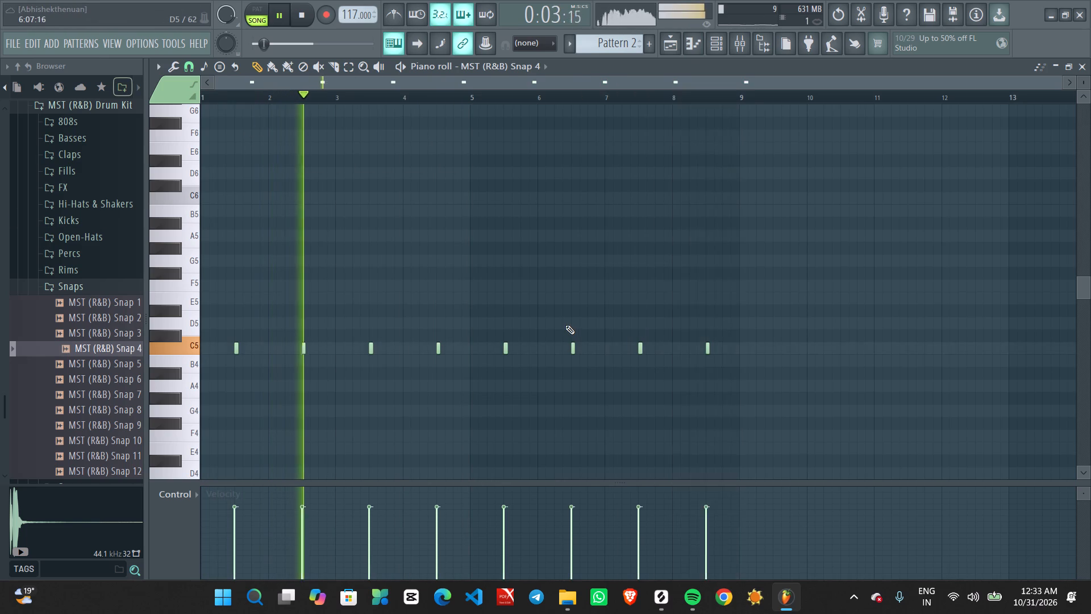
Review the snap notes in the piano roll and look over the Snap 4 channel's miscellaneous settings.
ctrl+scroll(519, 341, up, 2)
middle_drag(493, 337, 805, 227)
ctrl+scroll(615, 266, down, 3)
ctrl+scroll(500, 302, up, 1)
middle_drag(471, 329, 538, 355)
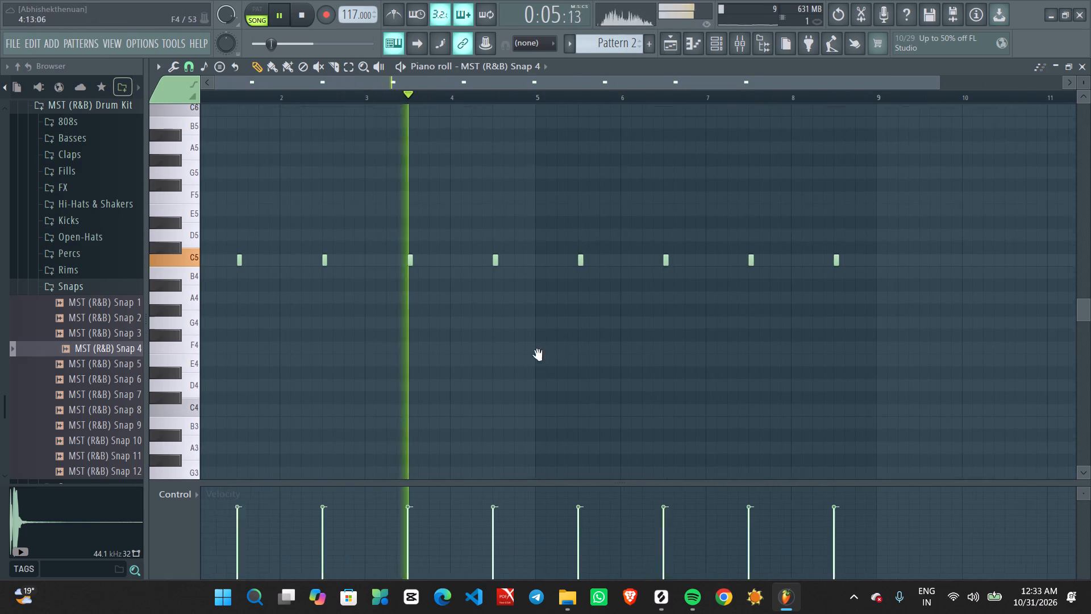
middle_drag(538, 355, 540, 355)
click(716, 51)
click(516, 208)
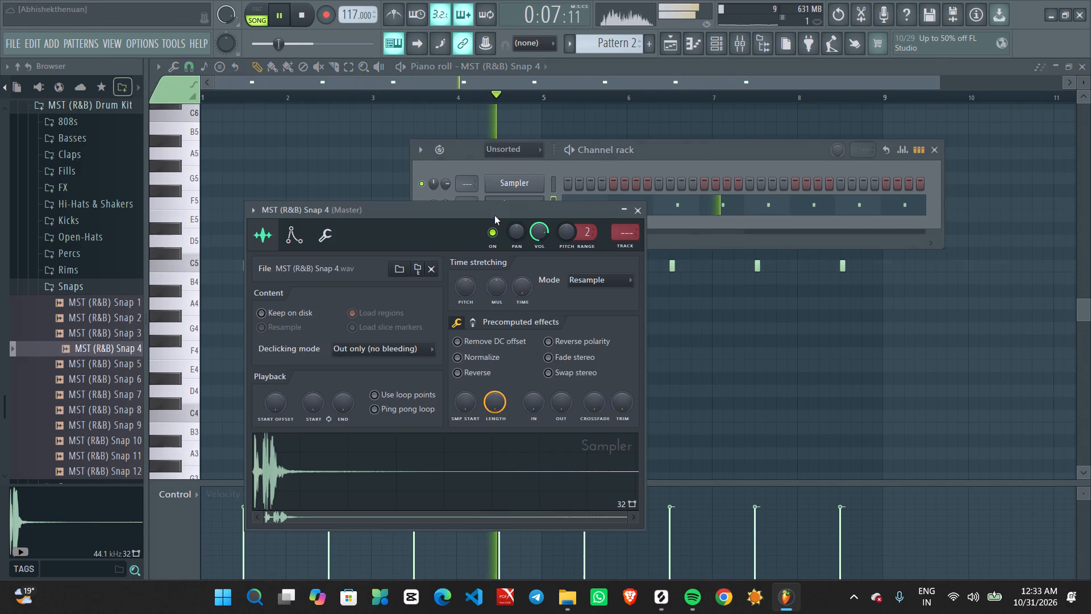
click(325, 236)
scroll(511, 294, up, 6)
scroll(514, 293, down, 2)
click(644, 209)
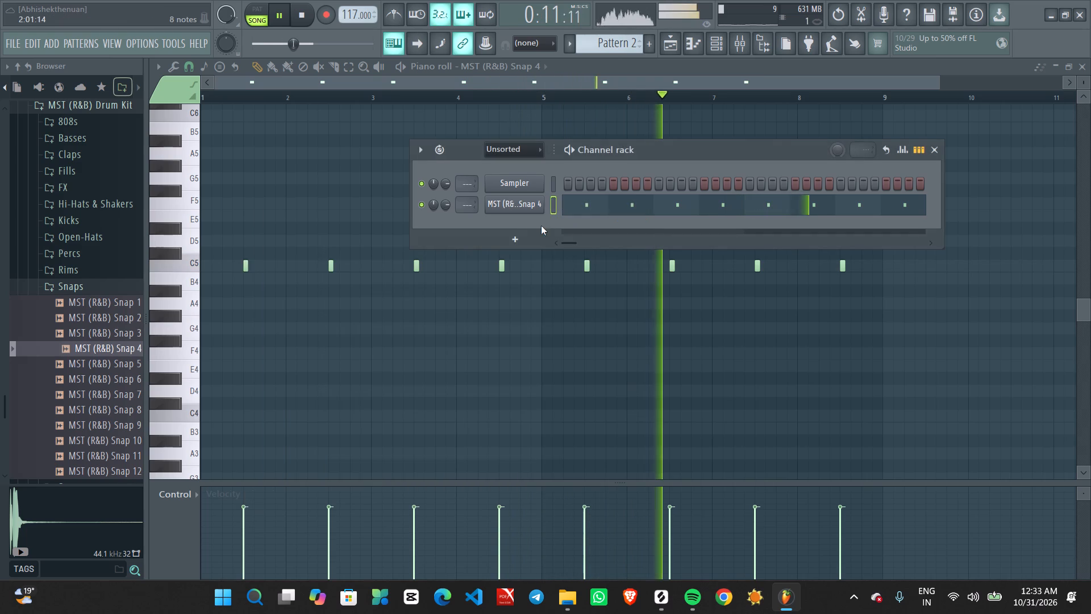
Route the Snap 4 channel to mixer track 20 (snare 4) and open that track in the mixer.
scroll(469, 208, up, 12)
scroll(465, 207, up, 10)
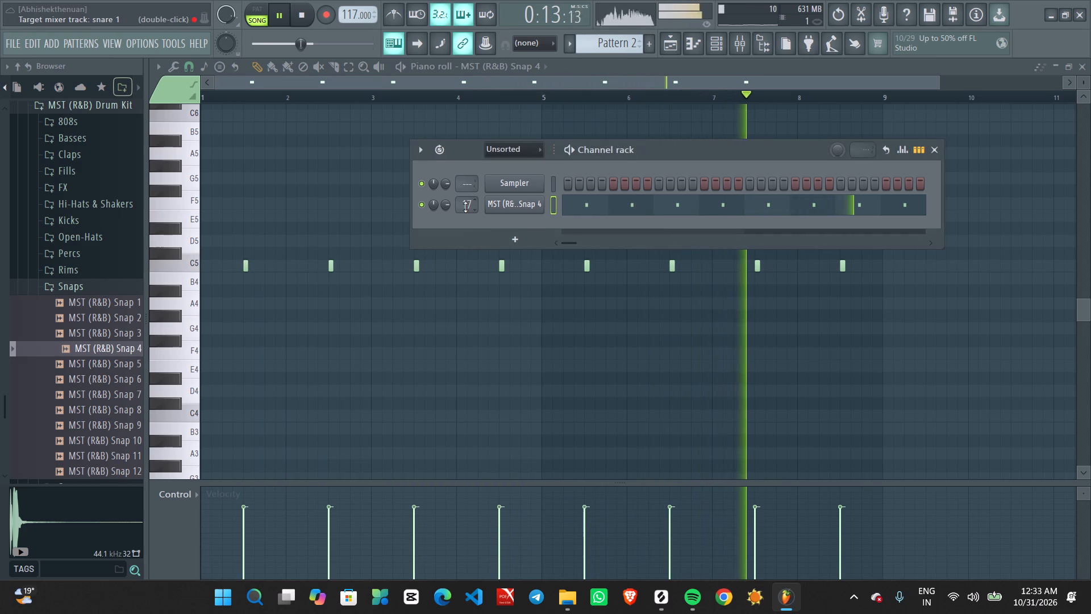
scroll(465, 207, up, 7)
scroll(465, 207, down, 5)
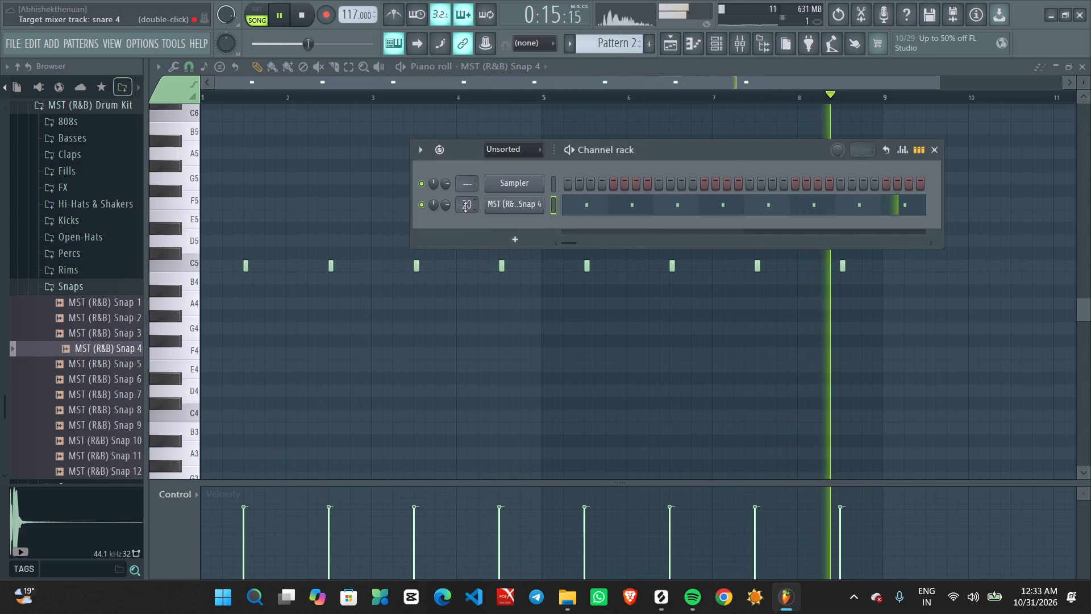
double_click(465, 207)
Load Fruity Reeverb 2 into slot 3 of the snare 4 mixer track.
scroll(582, 346, down, 1)
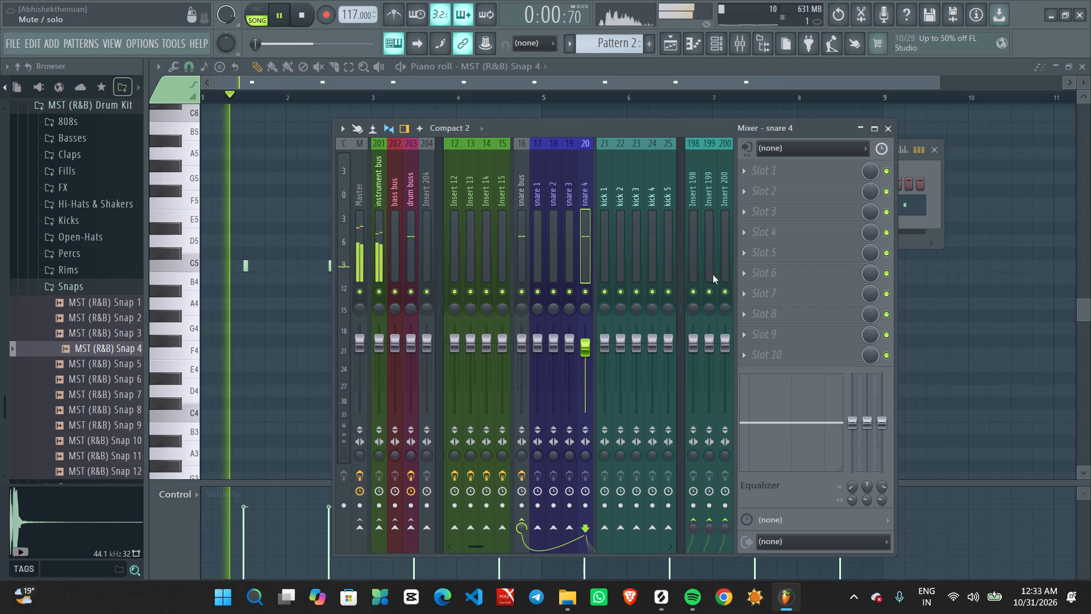
click(778, 202)
click(831, 329)
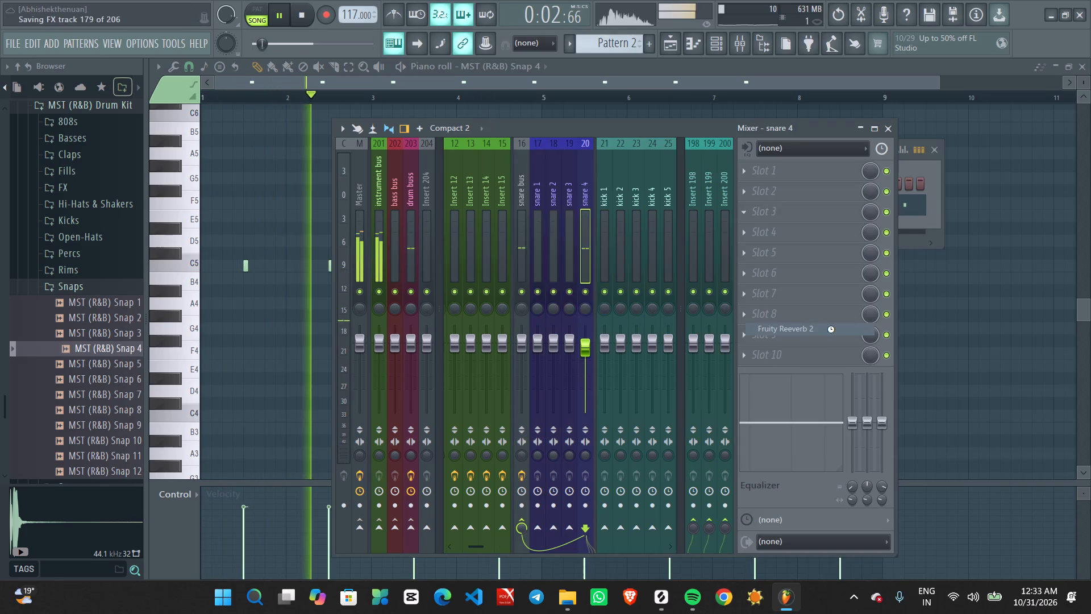
Set Fruity Reeverb 2's stereo separation to about 6% separated and its low cut to 635 Hz.
scroll(593, 247, up, 1)
scroll(572, 287, down, 2)
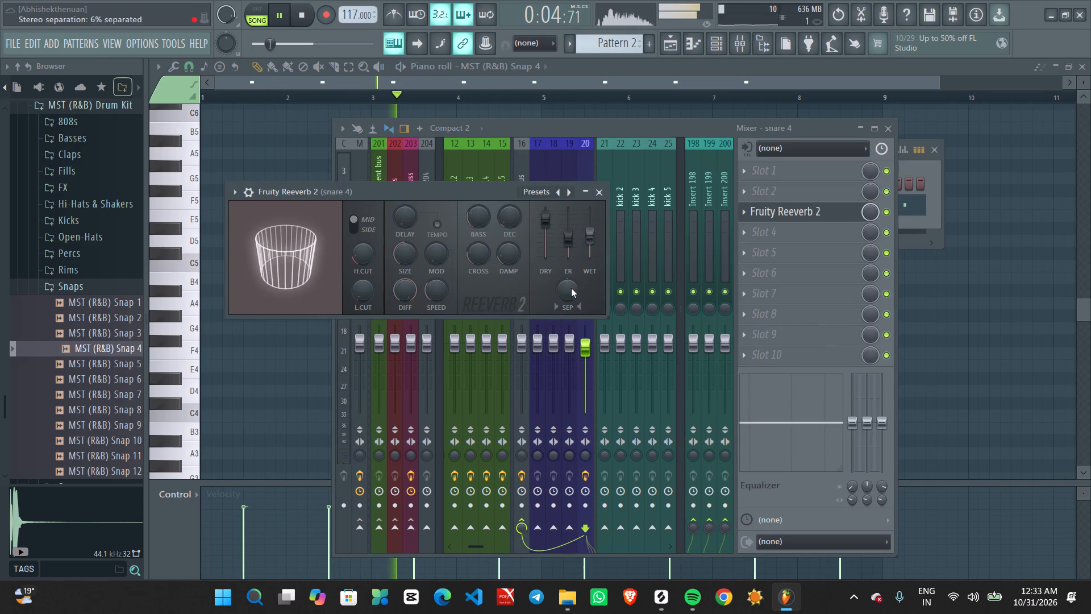
scroll(571, 288, down, 3)
scroll(375, 291, up, 8)
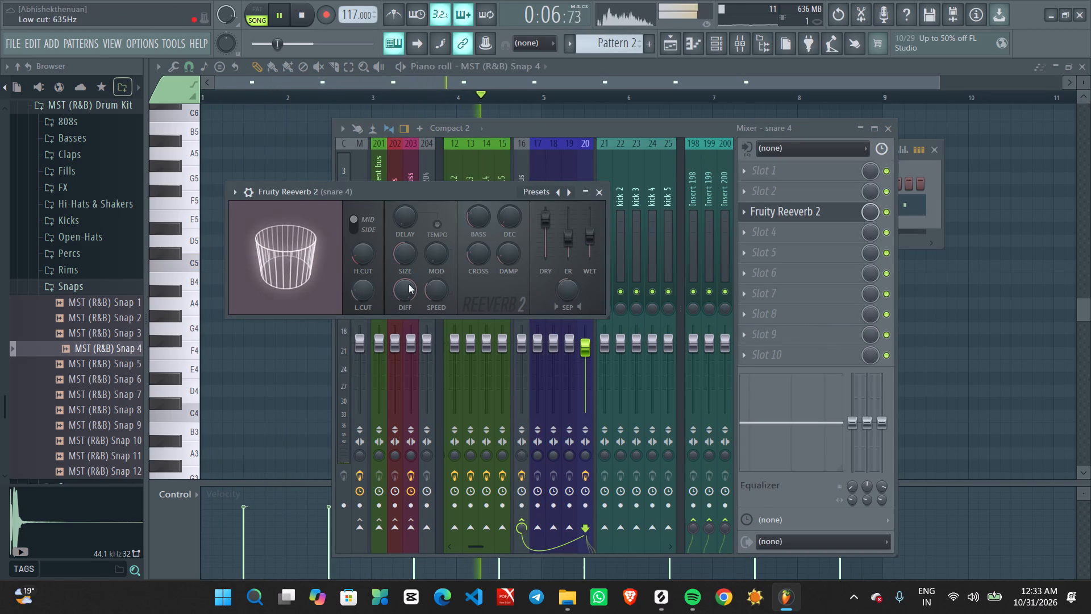
Lower the Fruity Reeverb 2 wet level to 38% while listening to the snap, and close the plugin.
scroll(590, 239, down, 1)
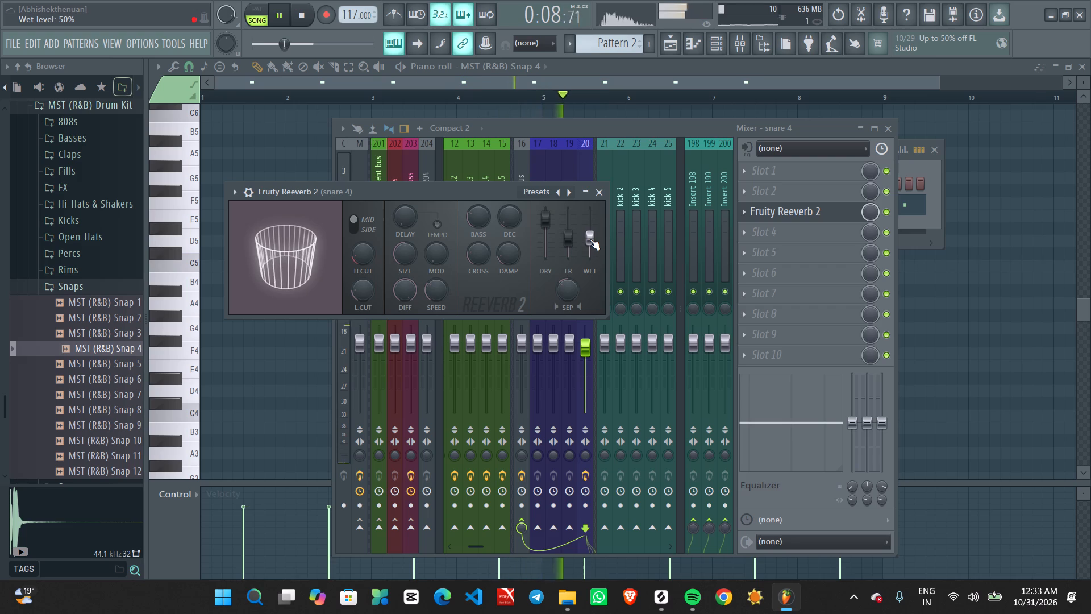
scroll(589, 240, down, 1)
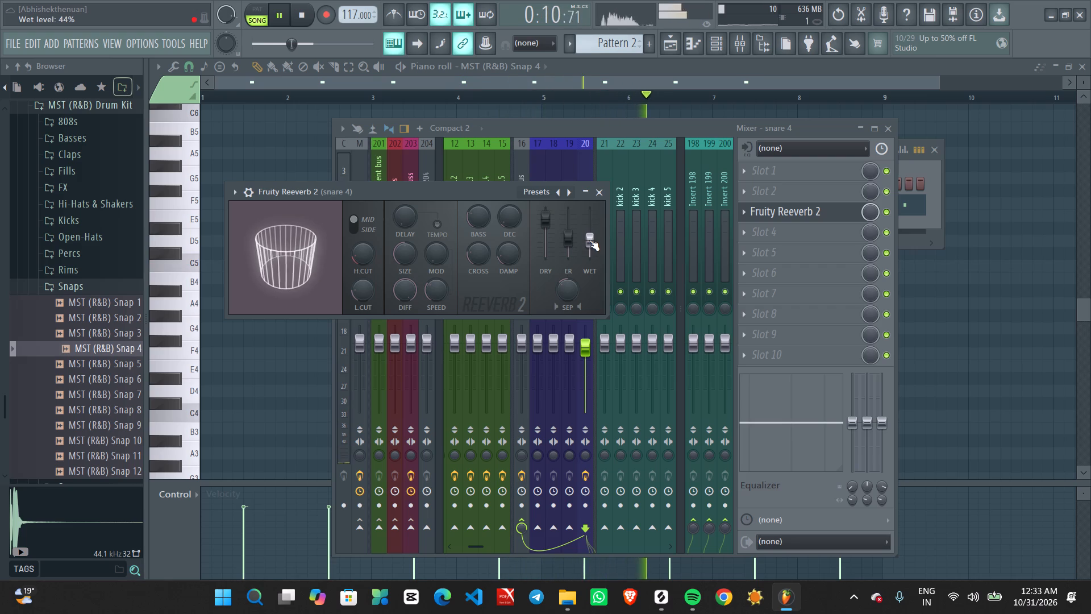
scroll(546, 220, down, 1)
scroll(593, 245, up, 1)
scroll(593, 245, down, 1)
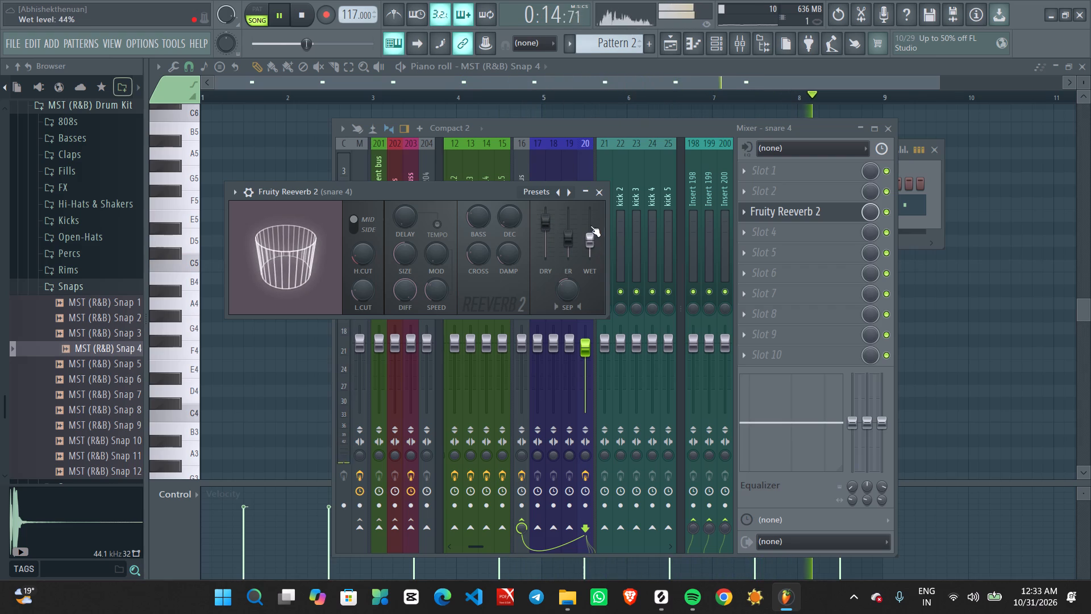
scroll(591, 242, down, 1)
scroll(591, 242, up, 1)
scroll(591, 242, down, 1)
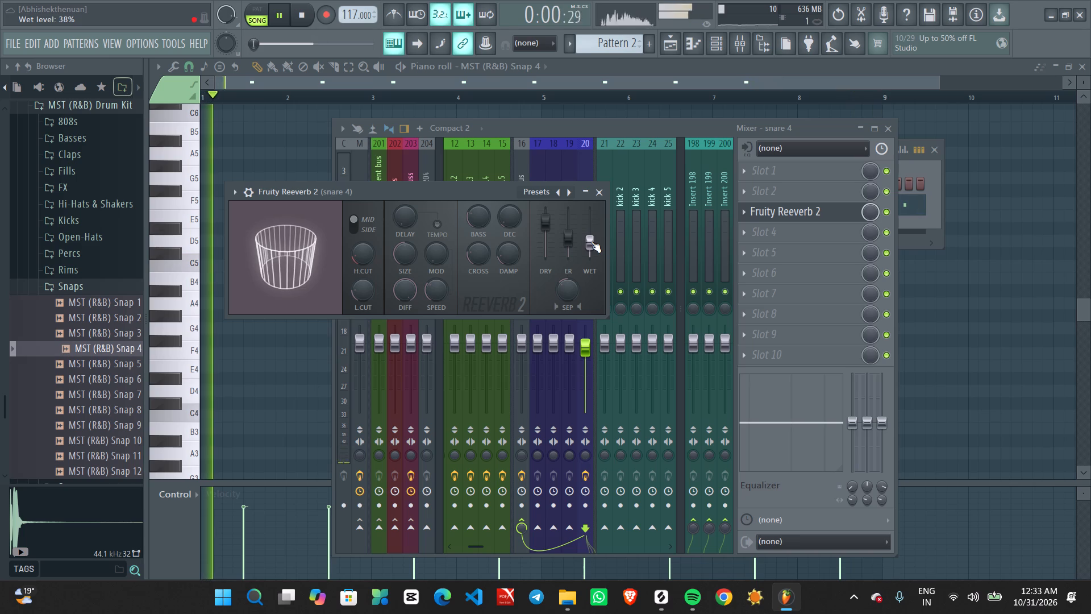
click(603, 193)
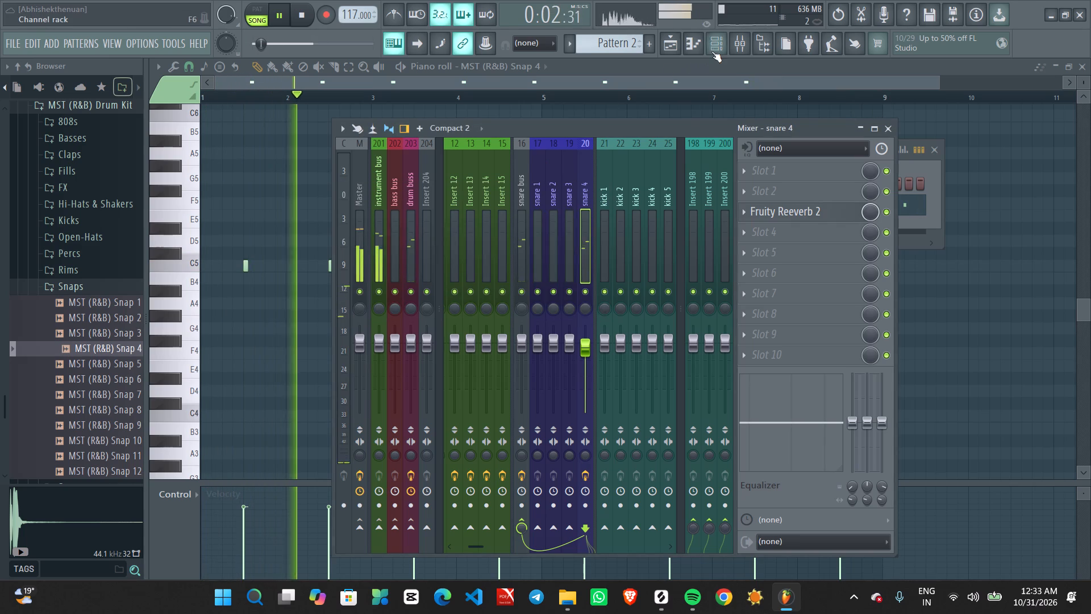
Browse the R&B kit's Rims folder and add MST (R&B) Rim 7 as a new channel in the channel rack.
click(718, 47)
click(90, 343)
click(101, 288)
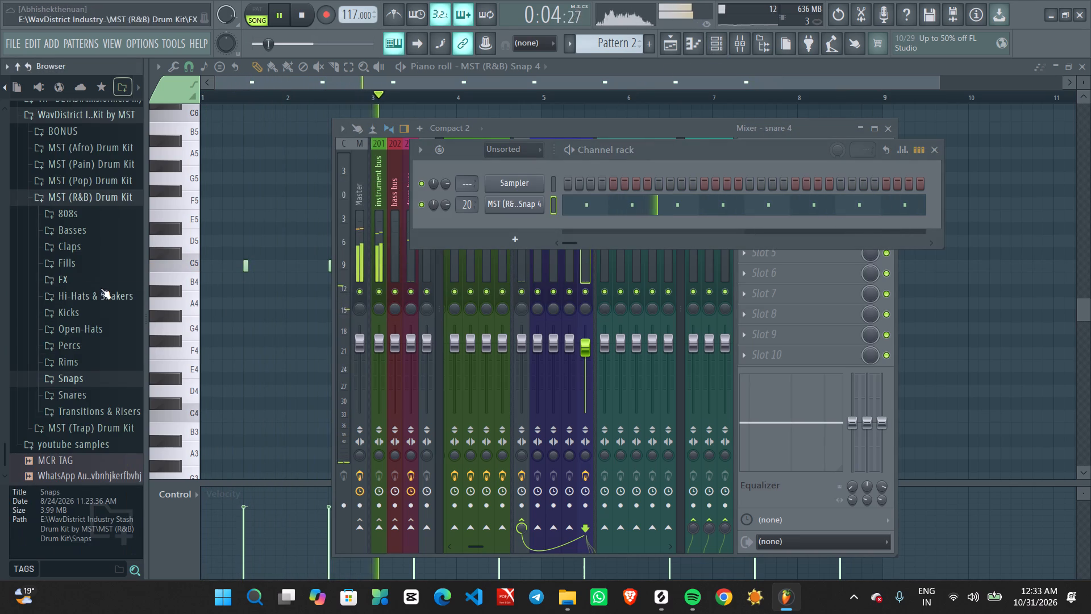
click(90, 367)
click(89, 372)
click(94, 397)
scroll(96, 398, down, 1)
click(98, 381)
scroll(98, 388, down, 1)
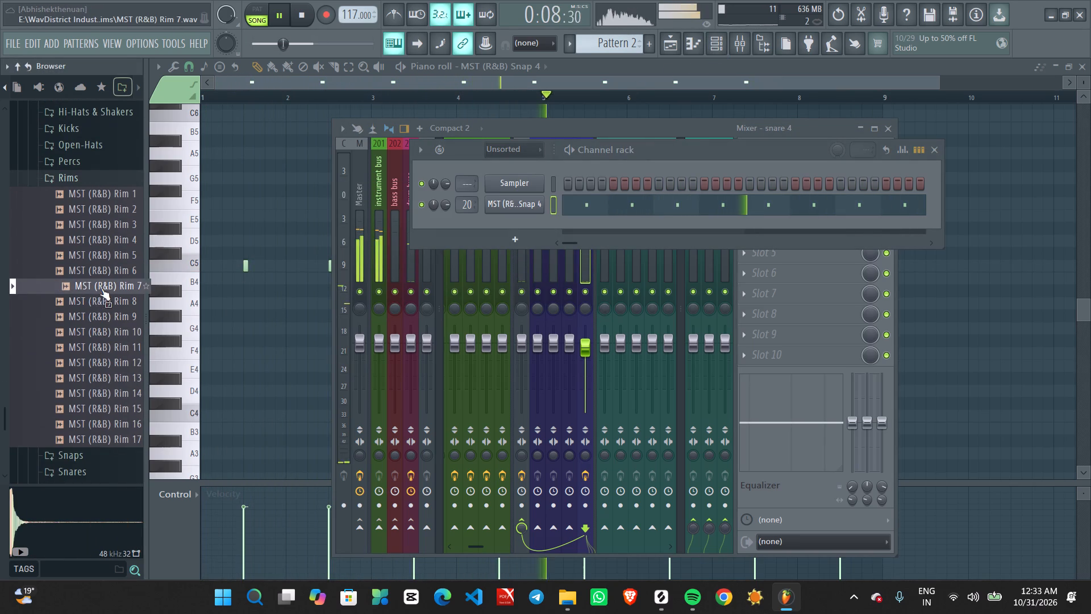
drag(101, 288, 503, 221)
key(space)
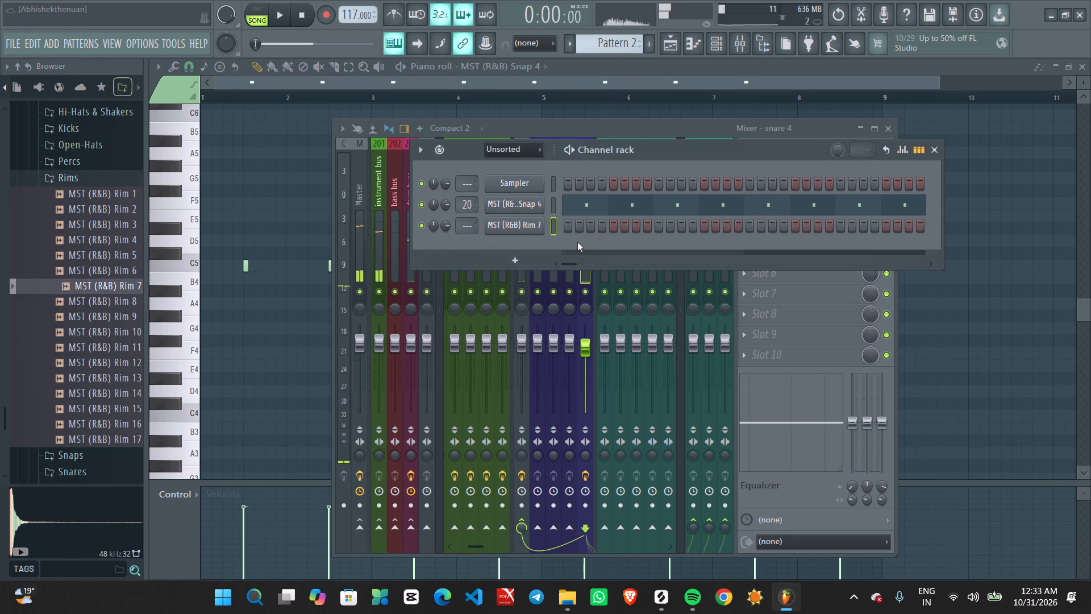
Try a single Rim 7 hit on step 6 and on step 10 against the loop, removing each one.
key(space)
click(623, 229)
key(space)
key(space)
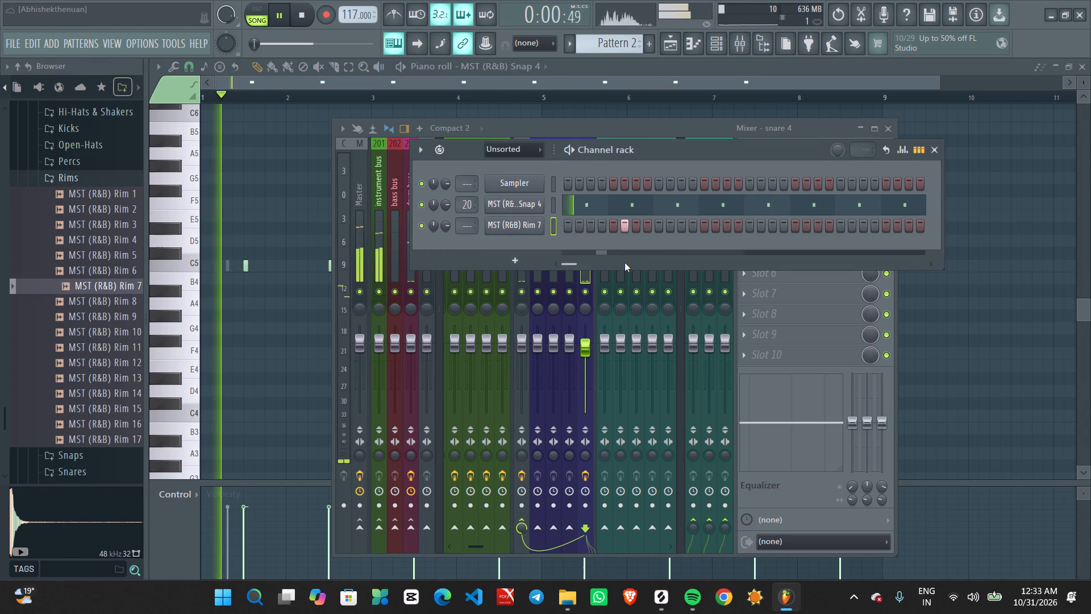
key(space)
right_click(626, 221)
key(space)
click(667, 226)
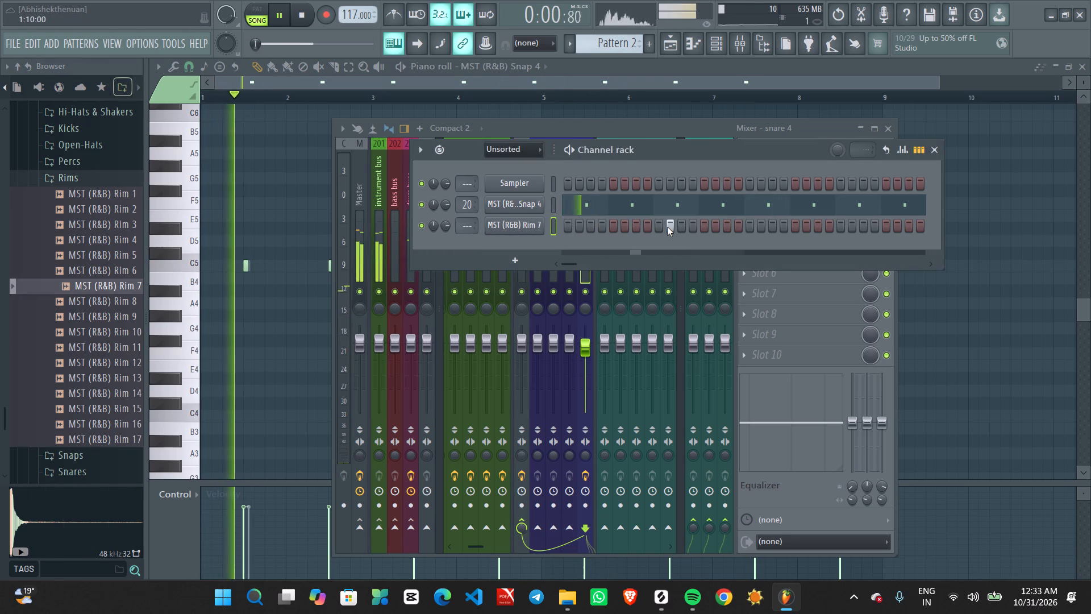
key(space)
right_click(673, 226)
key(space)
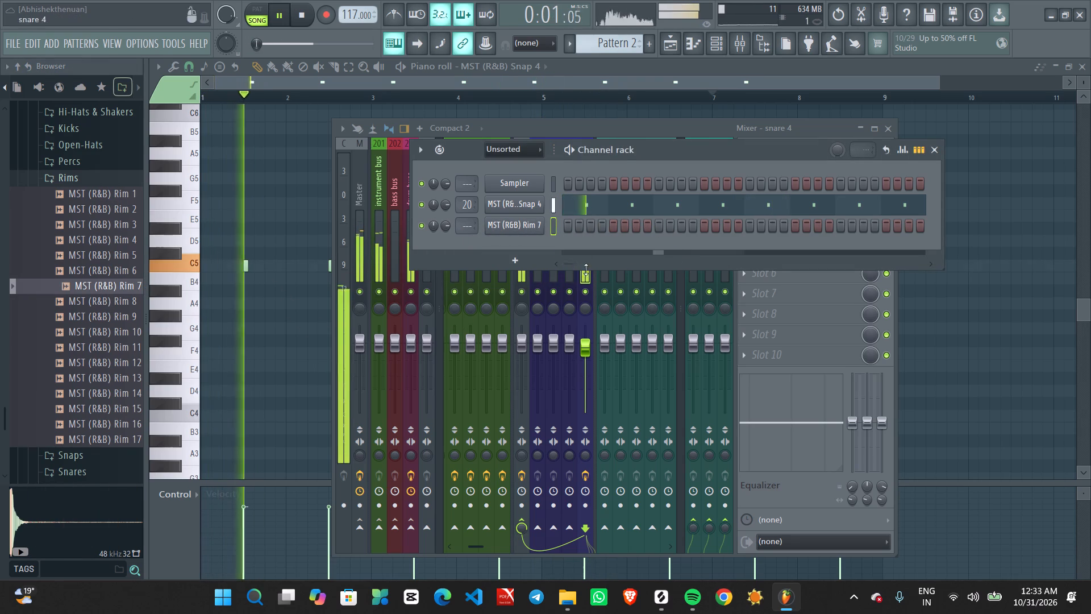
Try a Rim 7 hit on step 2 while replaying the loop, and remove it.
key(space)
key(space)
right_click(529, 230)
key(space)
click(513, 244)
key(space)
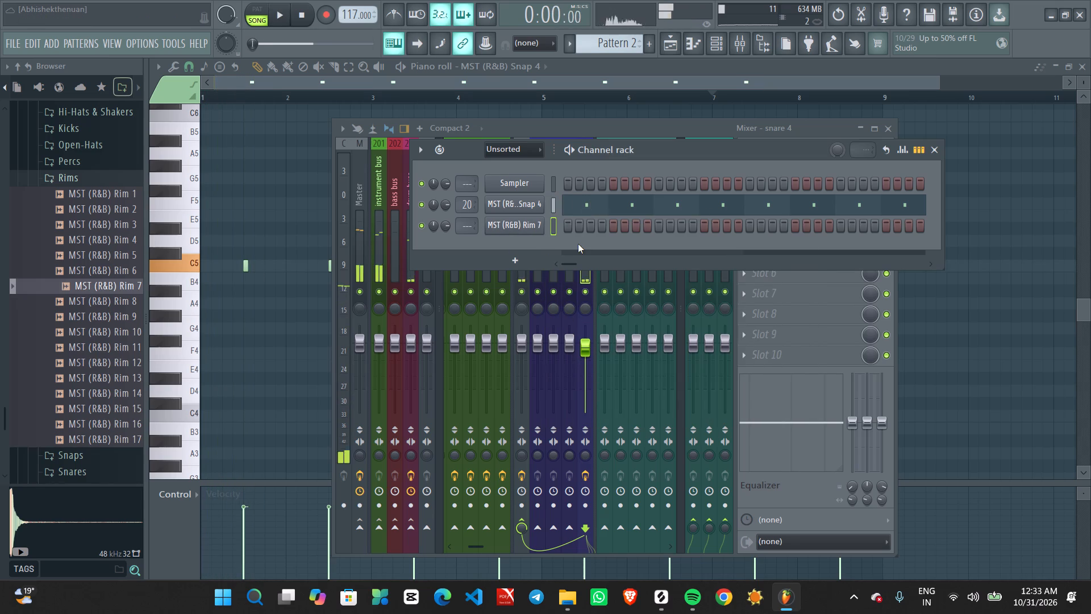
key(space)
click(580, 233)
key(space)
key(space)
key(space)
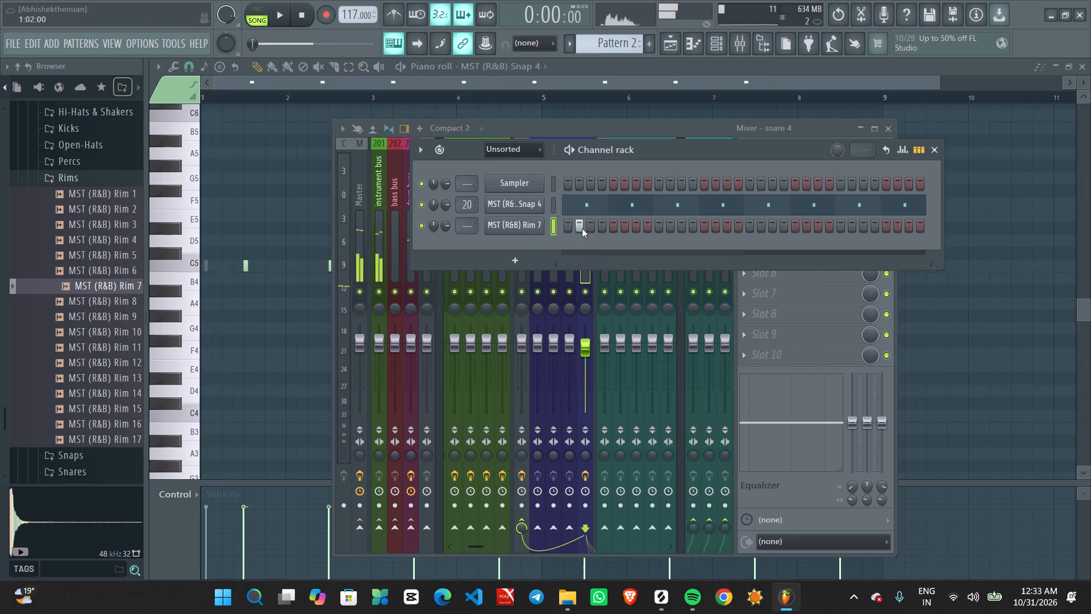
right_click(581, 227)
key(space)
Audition samples in the R&B kit's Percs folder and replace the Rim 7 channel's sample with MST (R&B) Perc 5.
scroll(59, 313, up, 2)
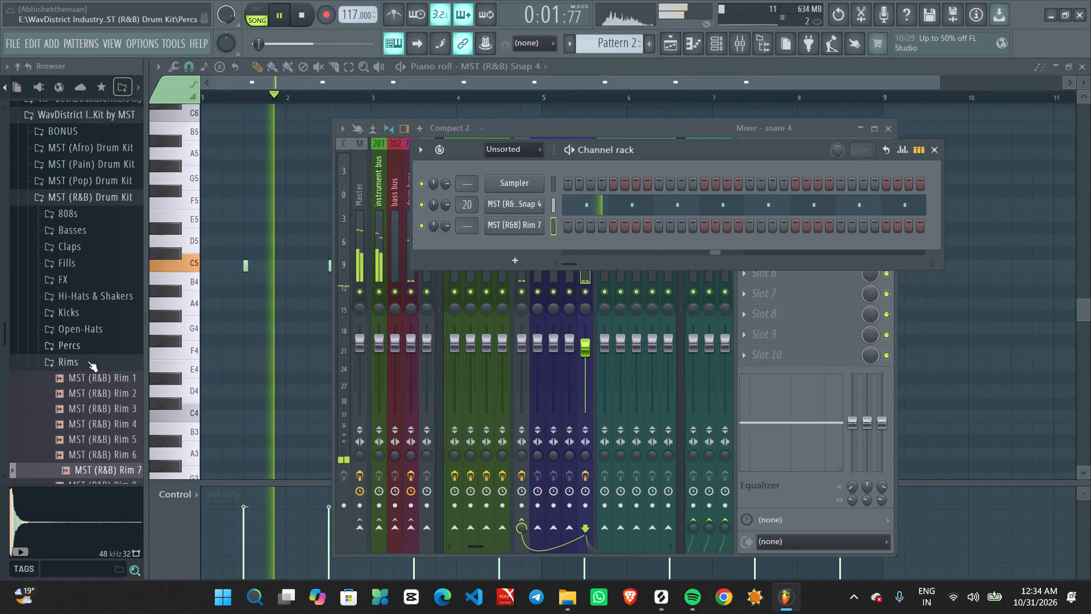
click(95, 362)
click(95, 349)
click(99, 359)
click(106, 384)
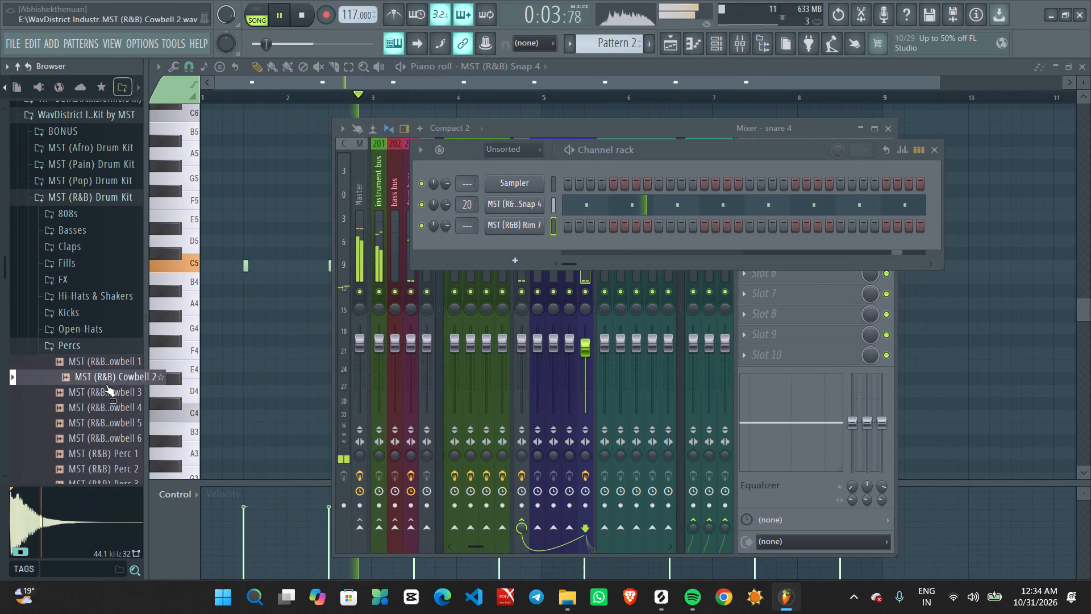
scroll(102, 380, down, 1)
click(97, 369)
scroll(97, 395, down, 1)
click(97, 324)
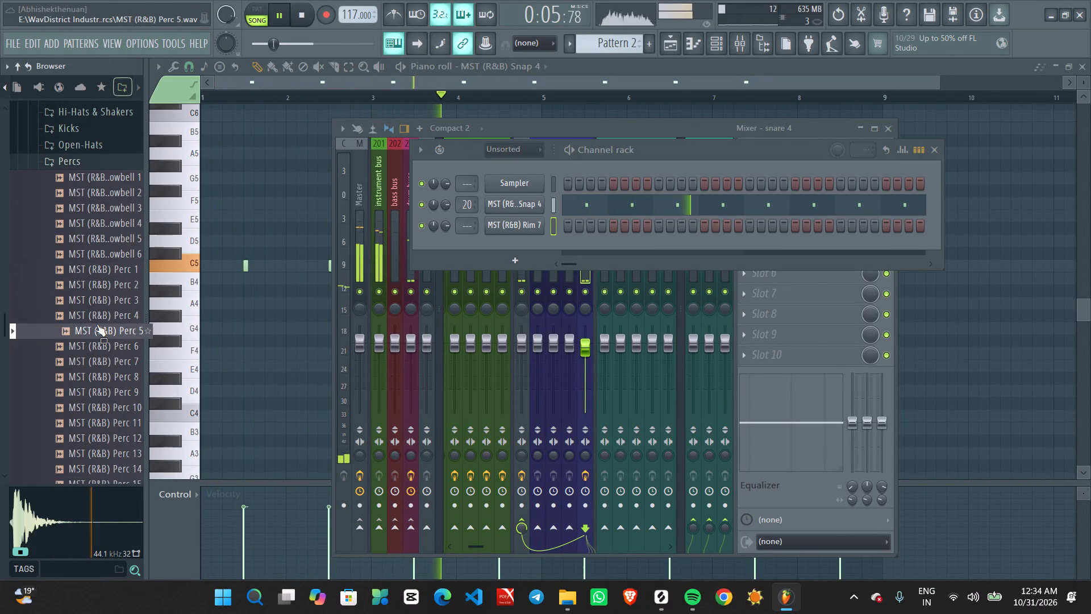
drag(99, 333, 522, 235)
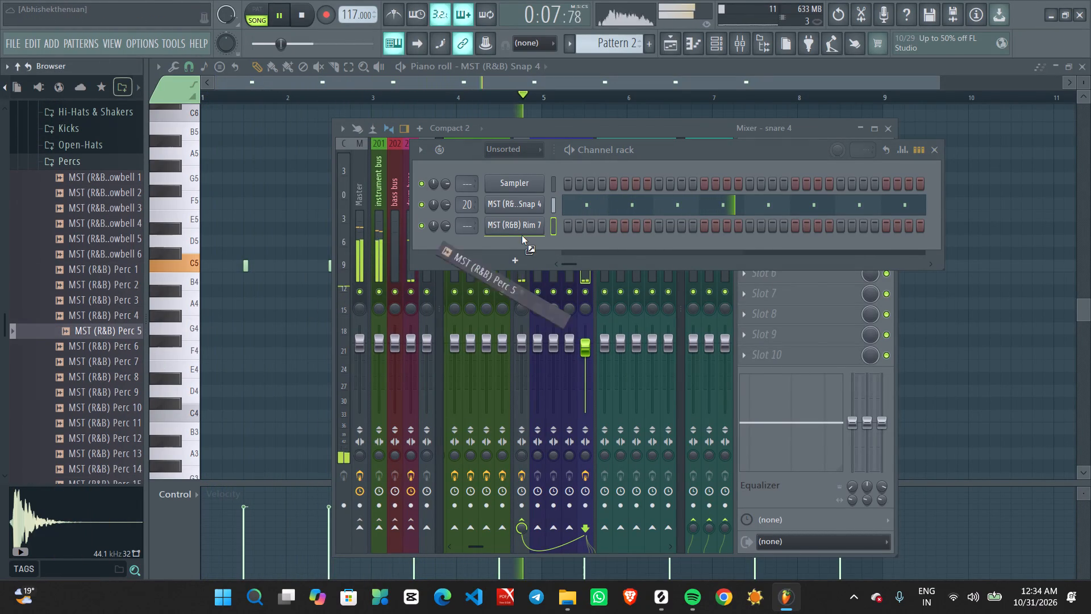
drag(522, 235, 523, 230)
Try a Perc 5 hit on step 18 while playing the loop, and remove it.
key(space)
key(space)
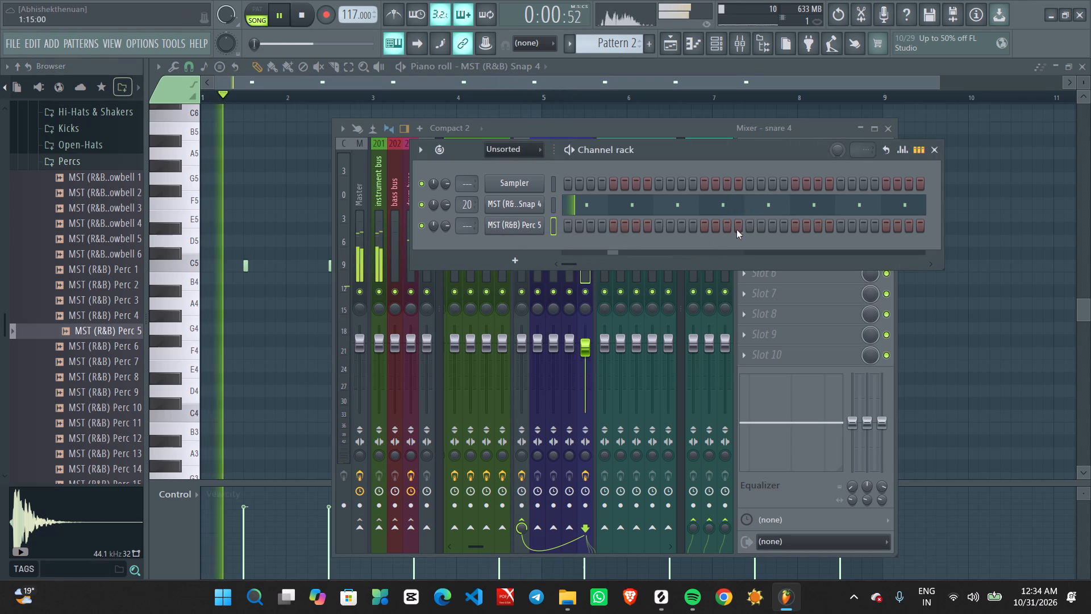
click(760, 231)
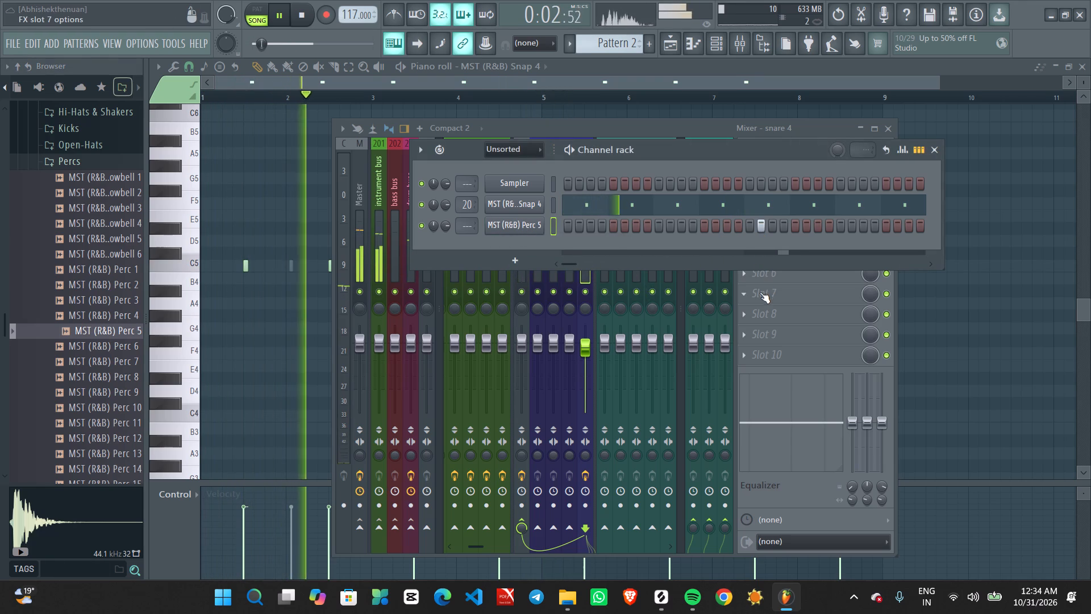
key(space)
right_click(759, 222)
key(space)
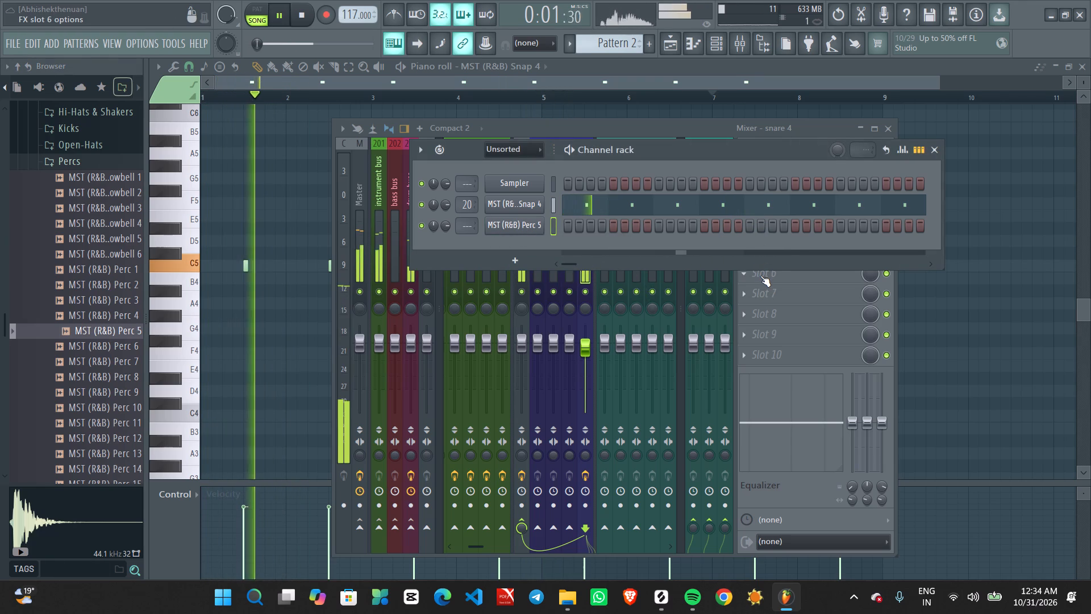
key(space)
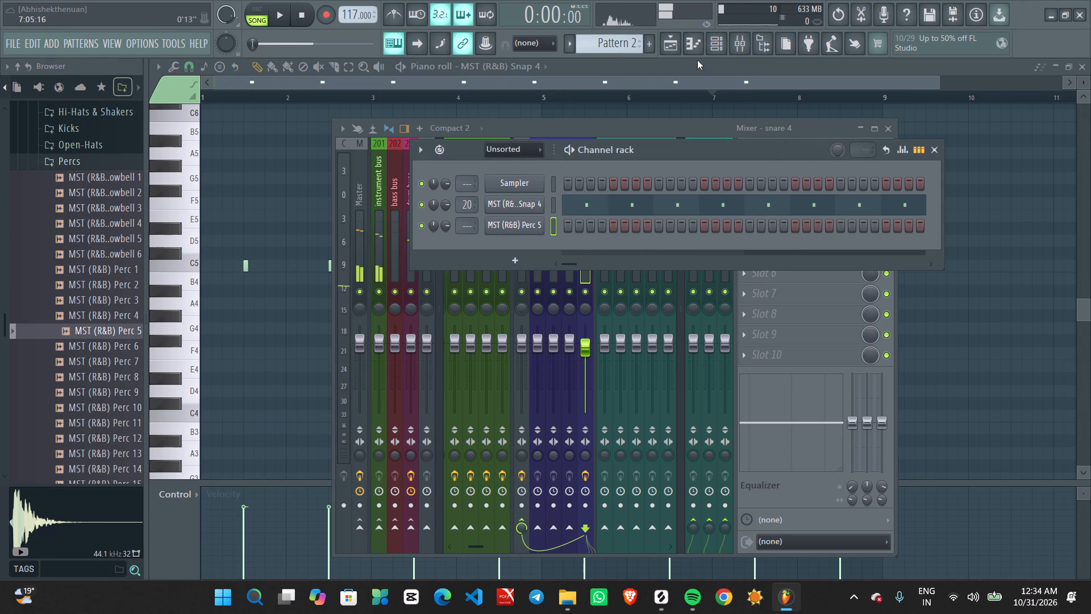
Move the Pattern 2 clip on playlist Track 3 so it starts at bar 9.
click(678, 48)
shift+drag(505, 196, 746, 196)
key(ctrl+z)
ctrl+click(663, 267)
drag(551, 198, 755, 198)
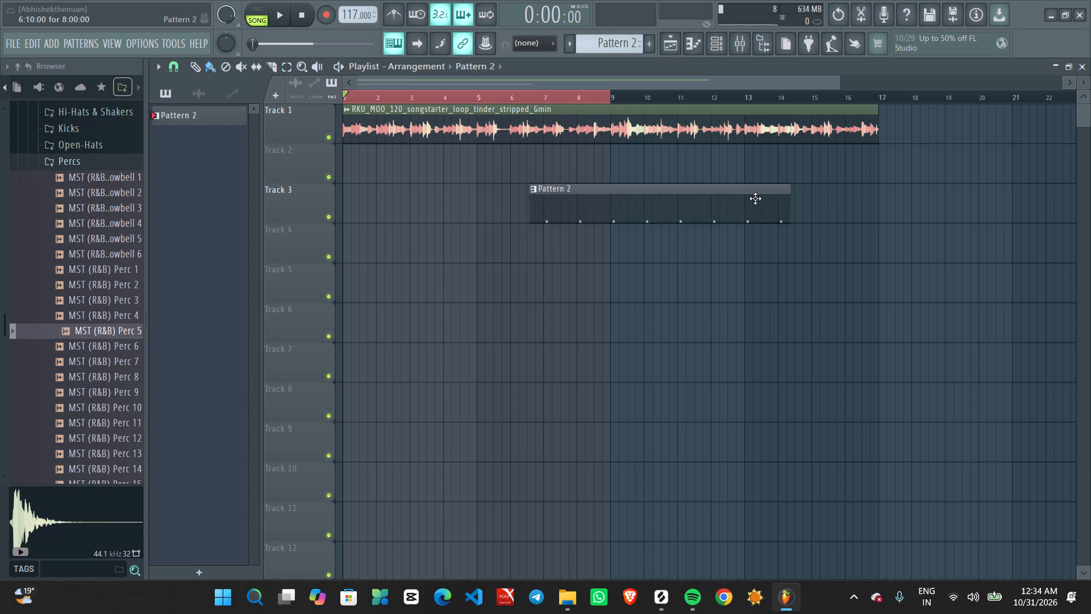
drag(755, 198, 819, 200)
ctrl+click(792, 259)
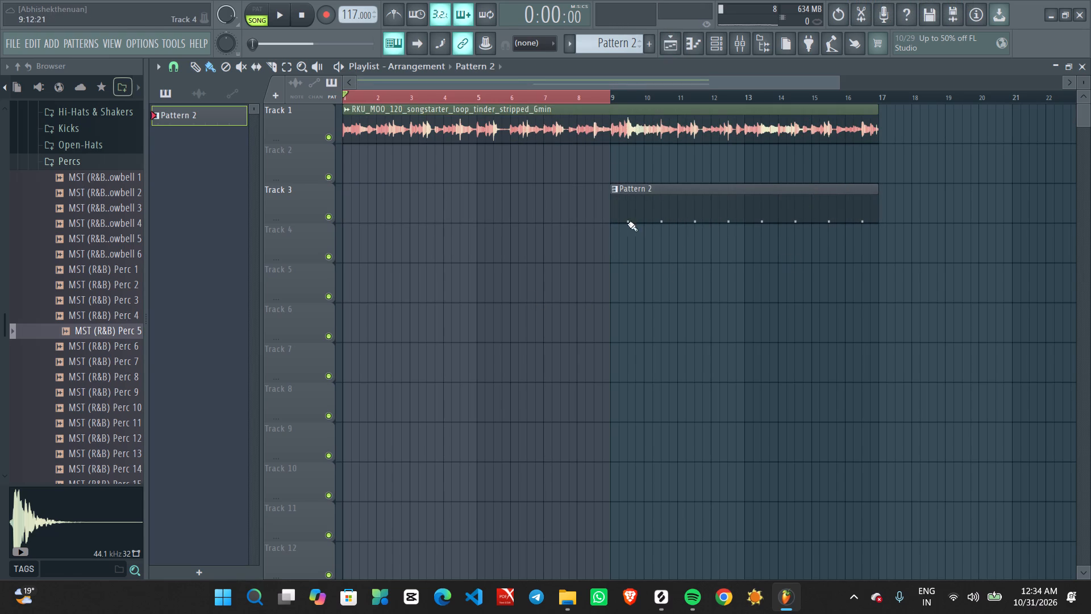
Duplicate the tinder_stripped loop clip on Track 1 so the copy starts at bar 17.
key(ctrl+d)
ctrl+scroll(717, 118, down, 3)
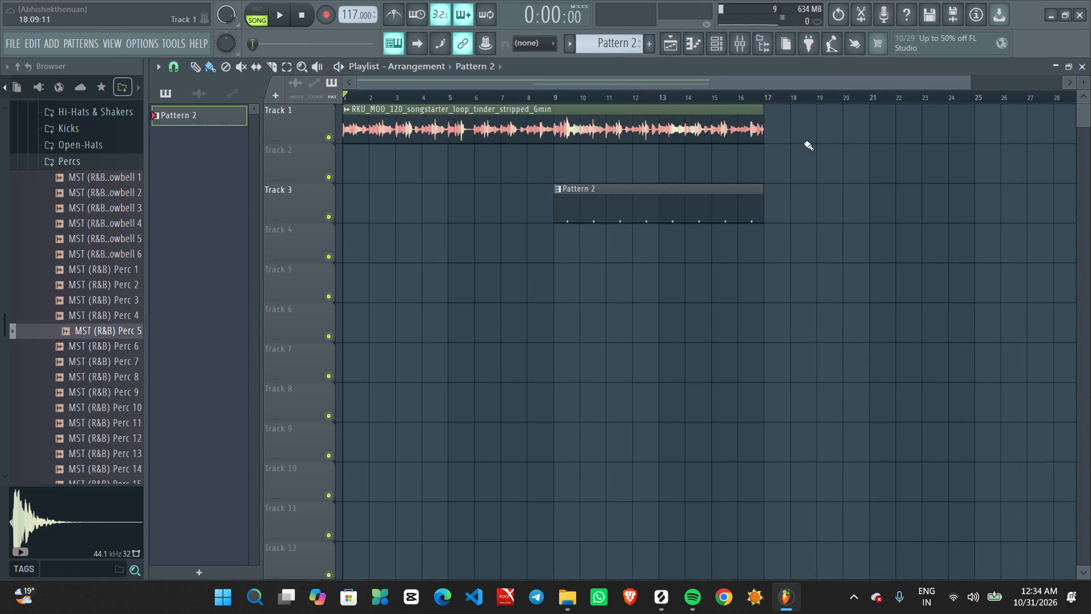
ctrl+drag(802, 141, 698, 137)
key(ctrl+b)
ctrl+click(698, 237)
Switch to Pattern 3 and place it on playlist Track 5 at bar 17 while the song plays.
key(space)
ctrl+scroll(556, 255, up, 1)
middle_drag(551, 259, 560, 261)
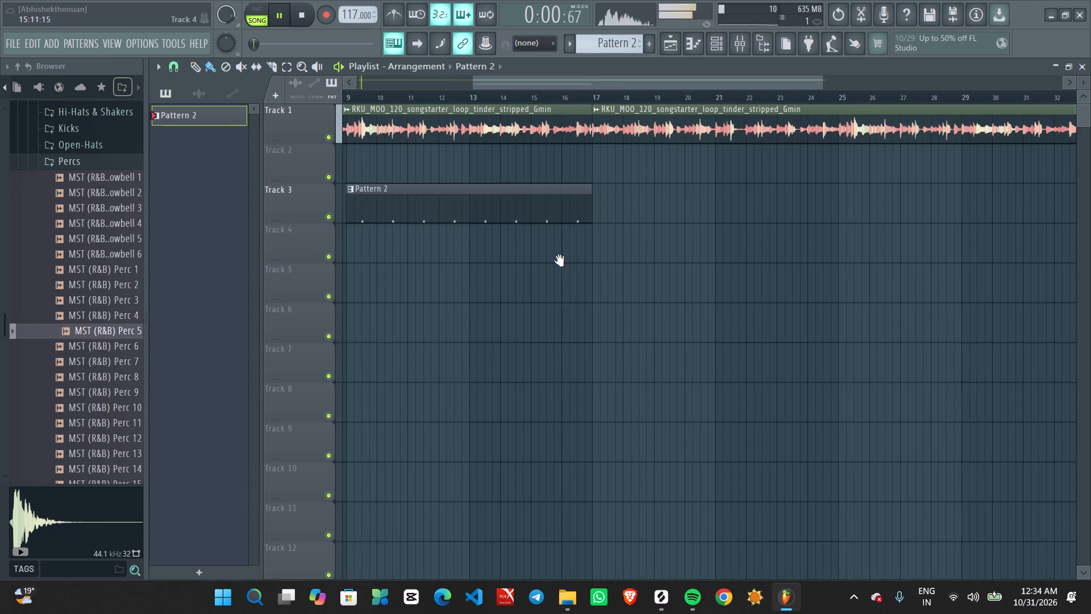
middle_drag(560, 261, 801, 271)
ctrl+scroll(799, 274, down, 5)
ctrl+scroll(744, 264, up, 2)
middle_drag(863, 250, 775, 329)
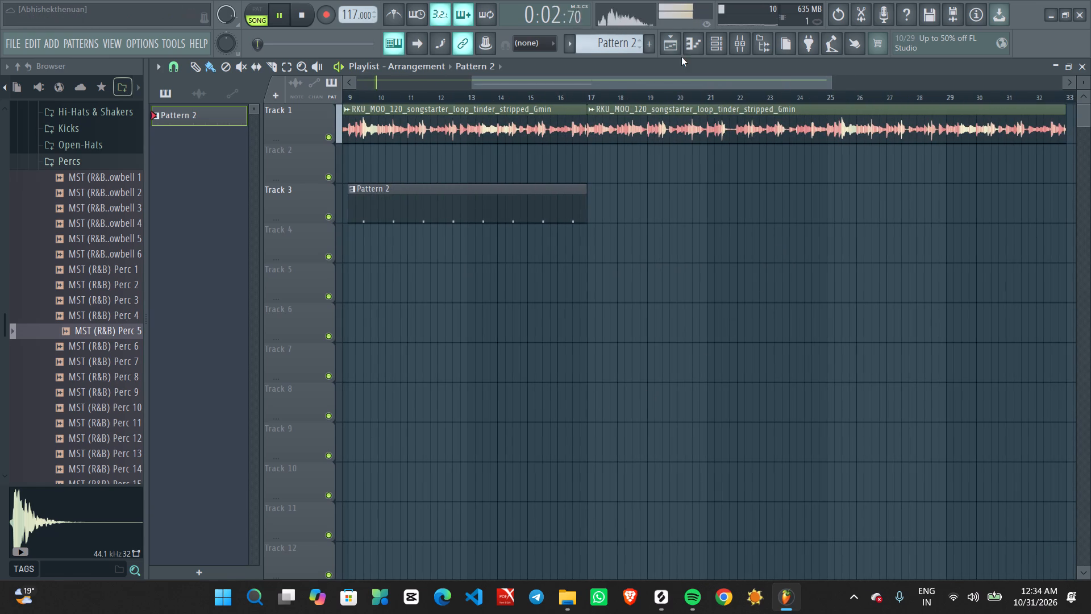
scroll(619, 40, up, 1)
drag(214, 136, 598, 281)
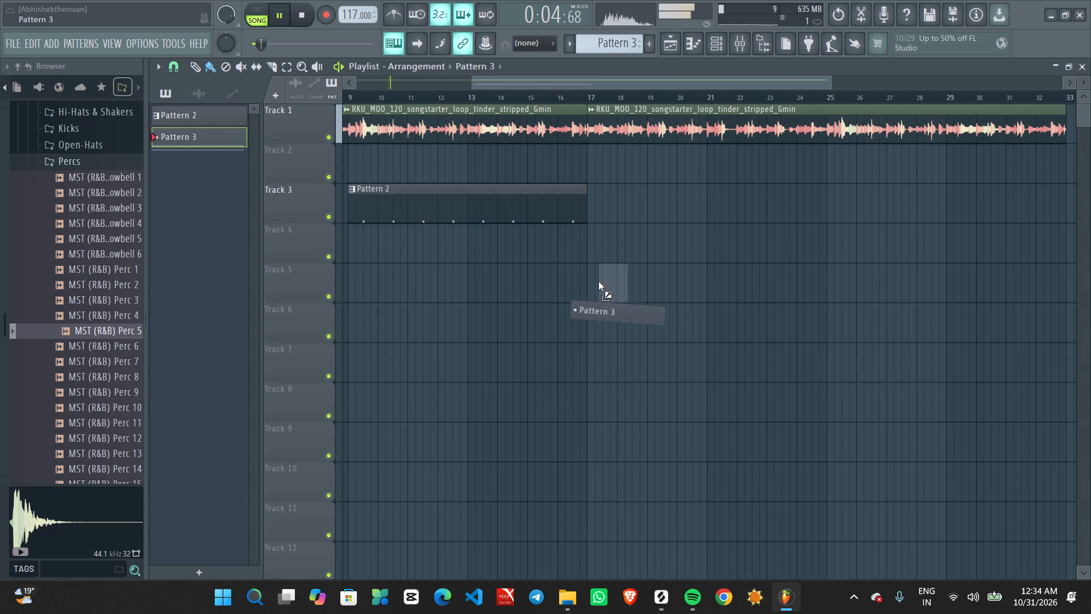
drag(598, 281, 588, 282)
Extend the Pattern 3 clip on Track 5 to eight bars, ending at bar 25.
drag(615, 270, 649, 272)
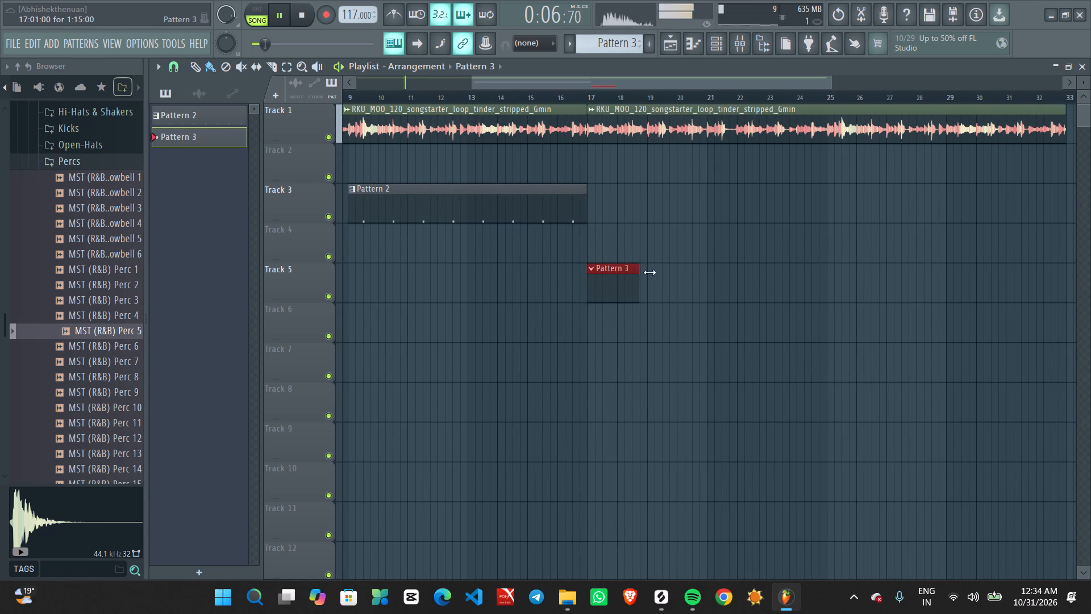
drag(649, 272, 822, 279)
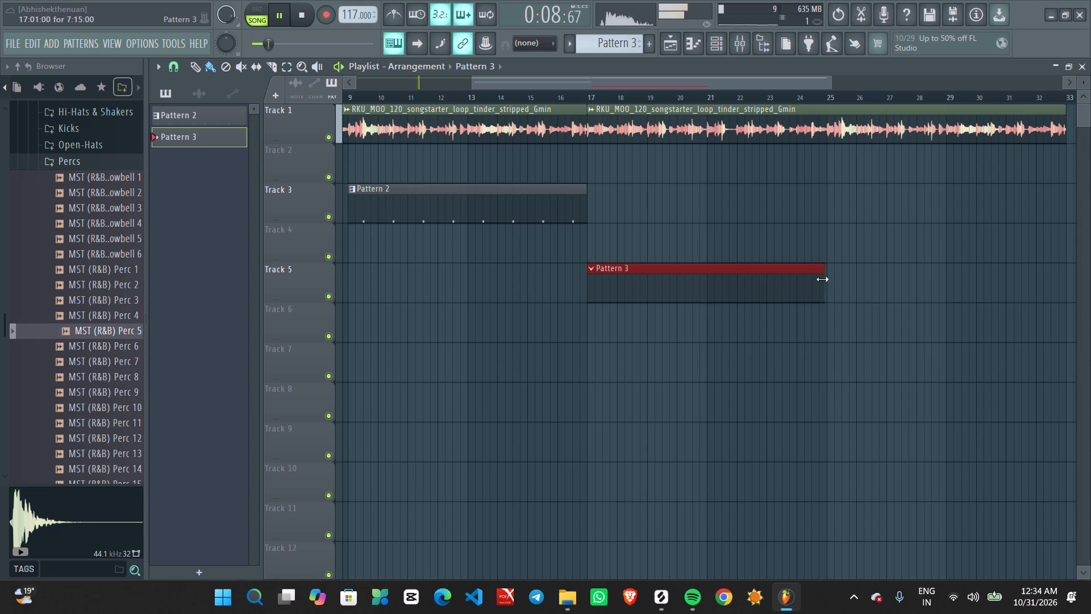
drag(822, 279, 823, 279)
ctrl+scroll(730, 306, up, 1)
middle_drag(715, 366, 670, 382)
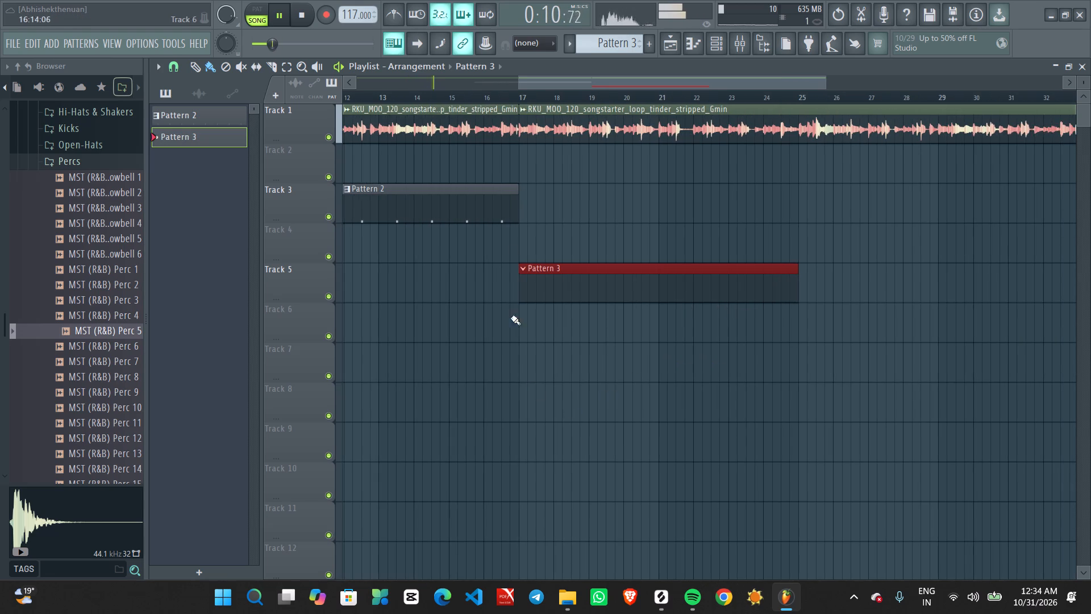
ctrl+scroll(517, 211, down, 6)
Start saving the project and set its location to the october 2026 folder inside beats on the projects (F:) drive.
key(ctrl+s)
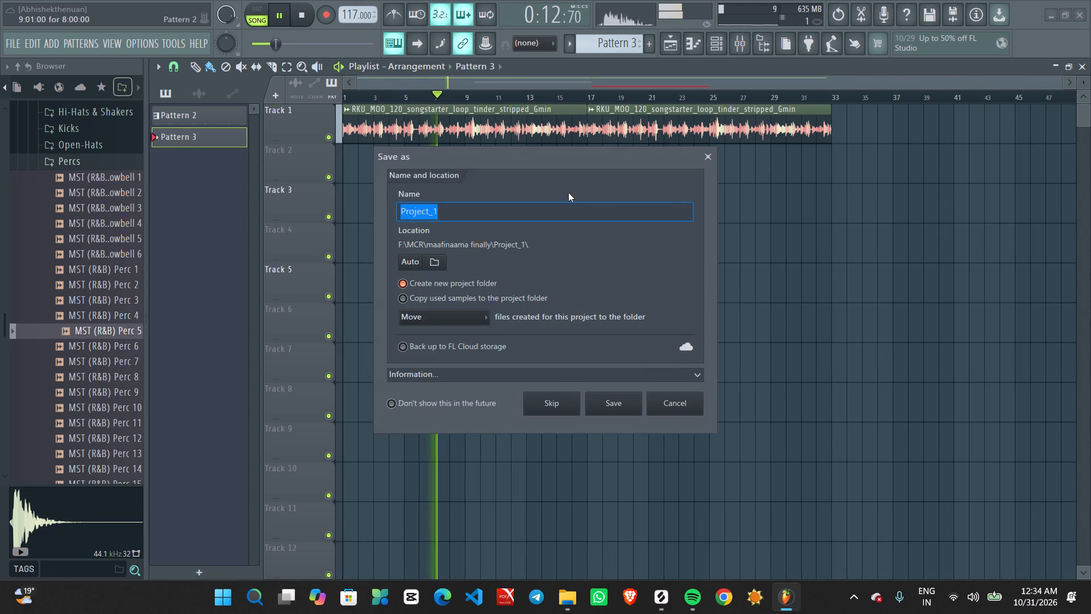
key(BackSpace)
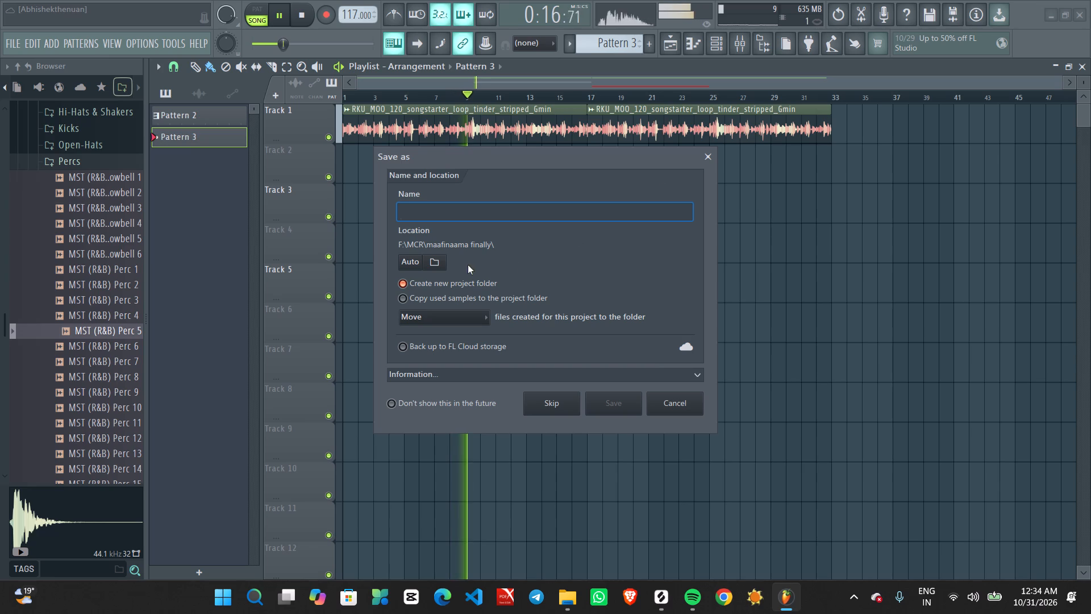
click(435, 264)
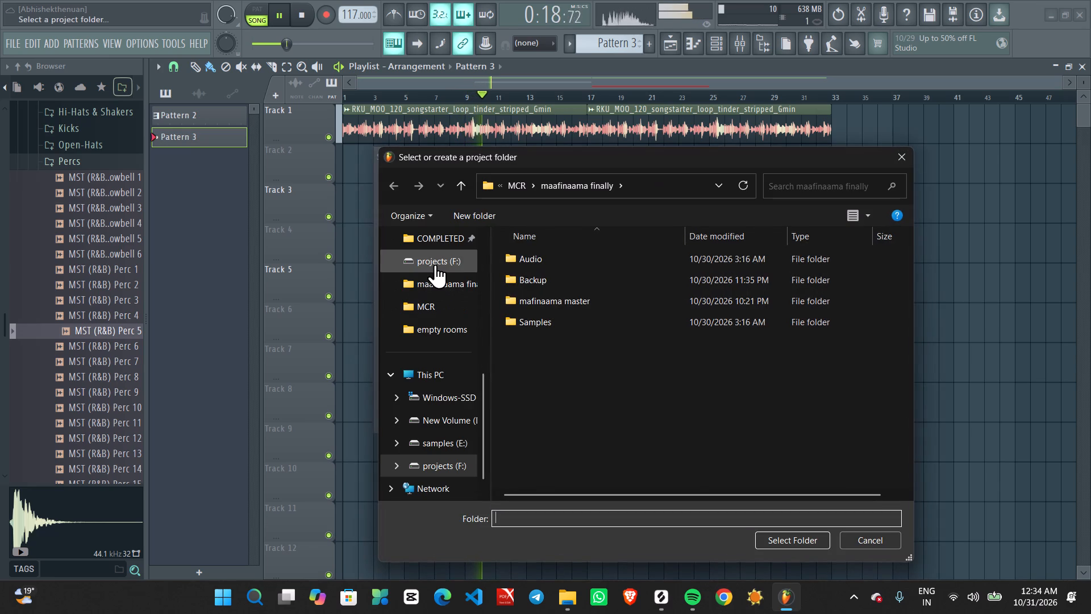
scroll(440, 403, down, 1)
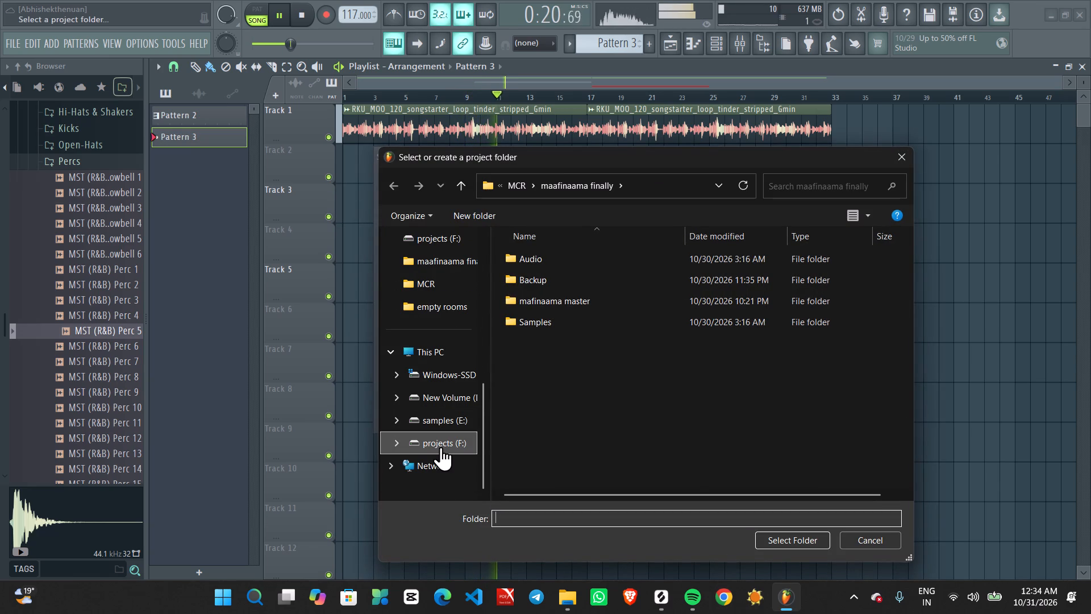
click(443, 445)
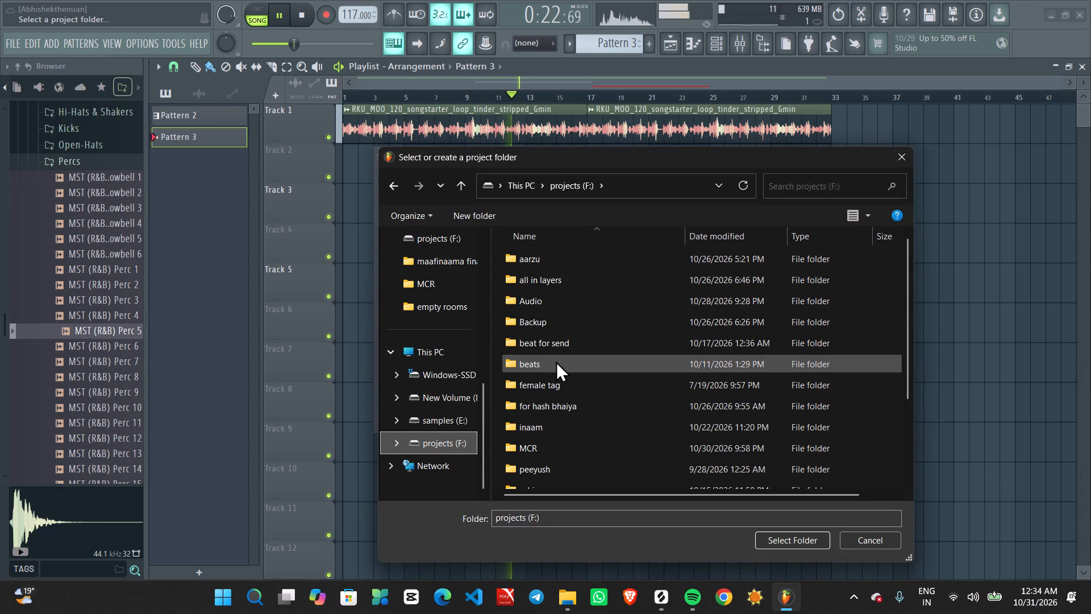
double_click(555, 366)
double_click(528, 285)
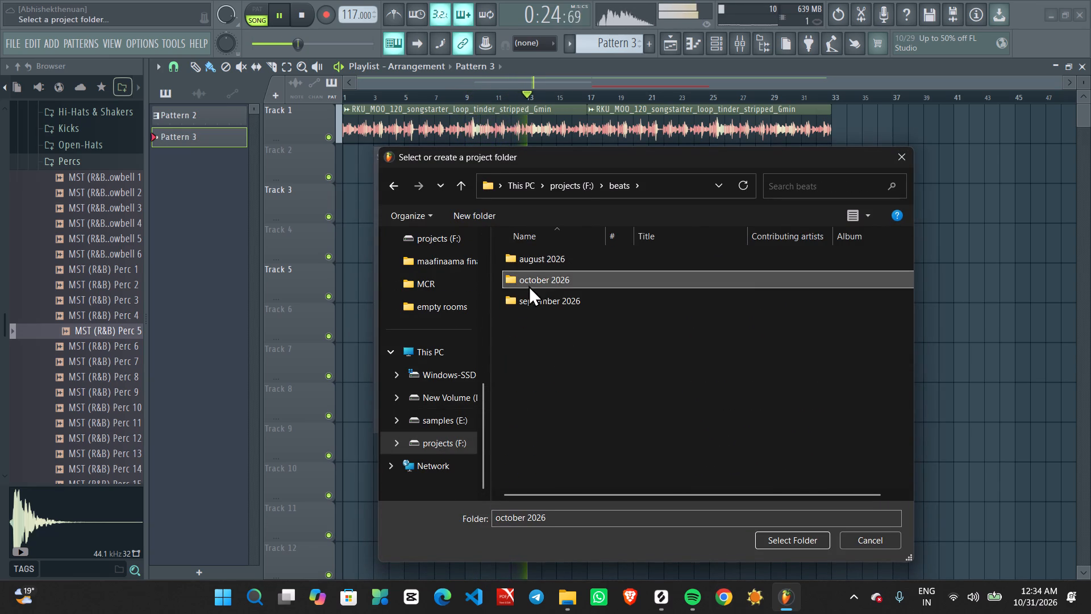
click(788, 545)
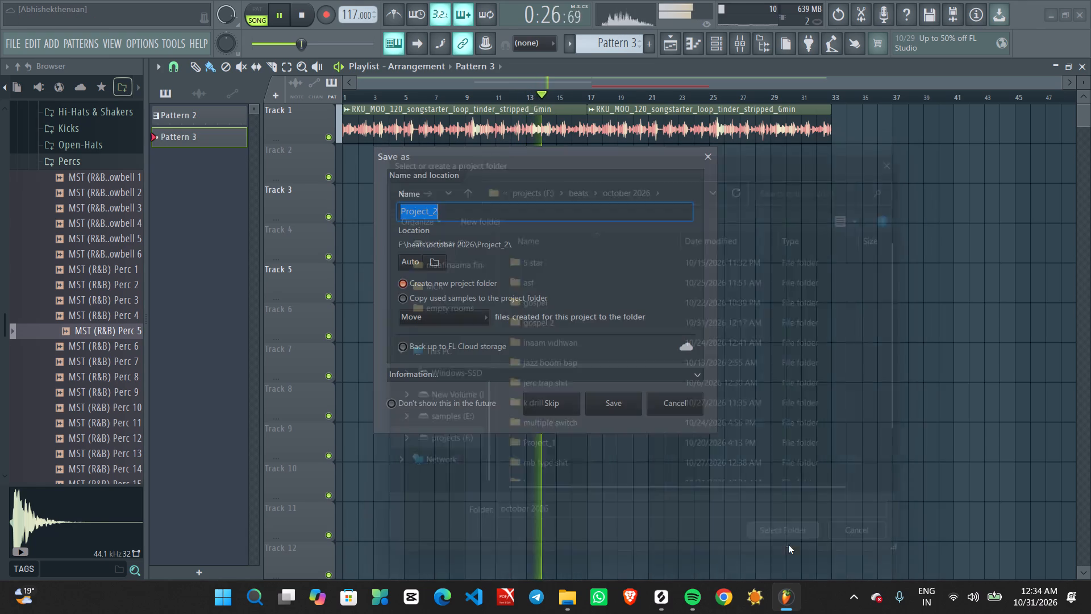
Name the project 12.30 and save it in its own new project folder.
key(BackSpace)
text(12.3)
key(0)
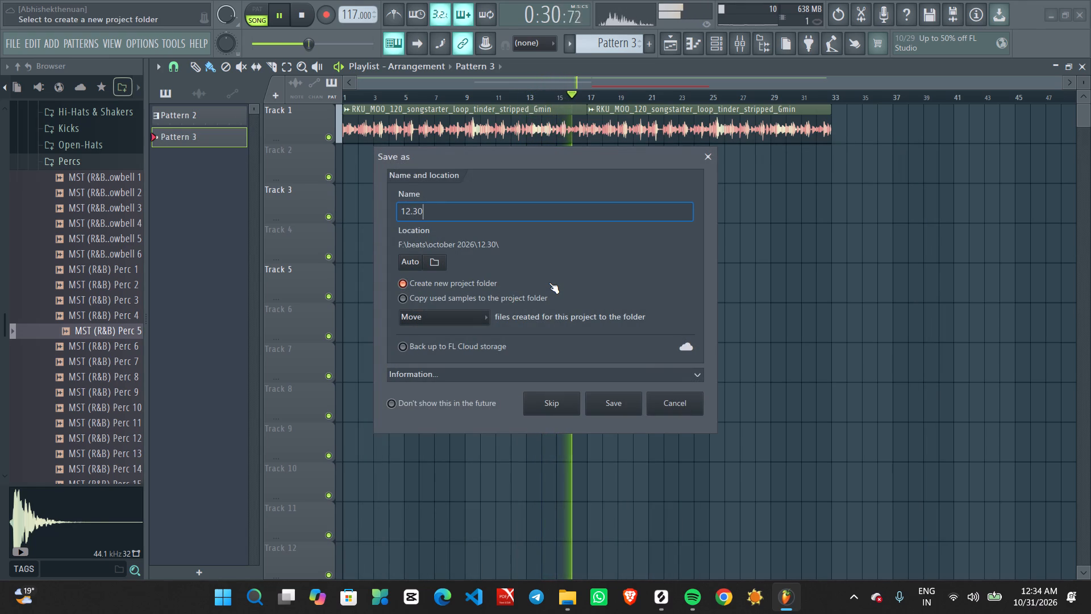
key(BackSpace)
key(BackSpace)
key(BackSpace)
key(shift+colon)
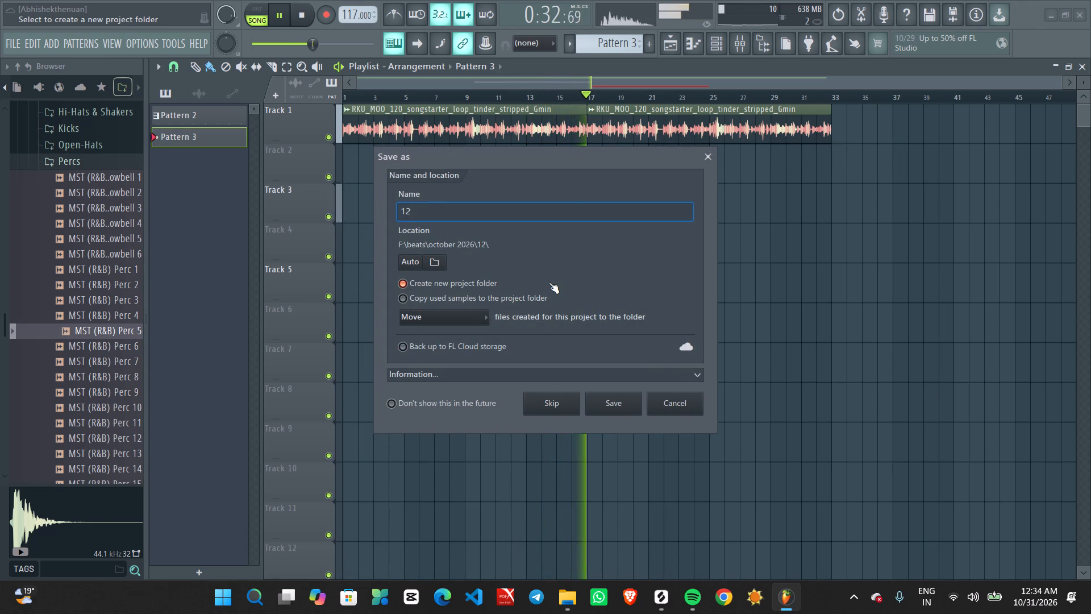
text(::)
key(semicolon)
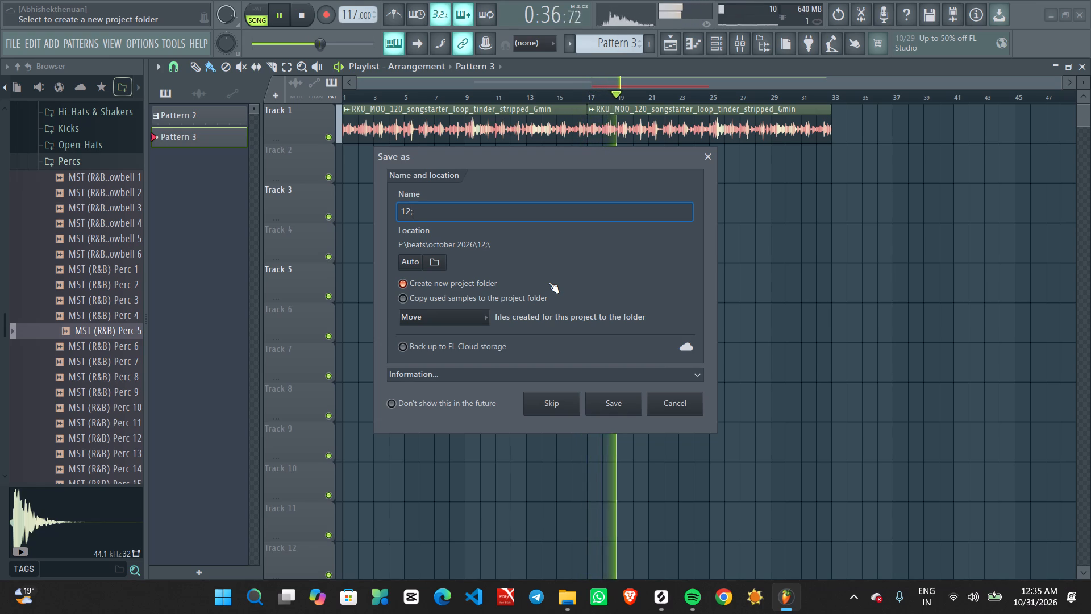
key(BackSpace)
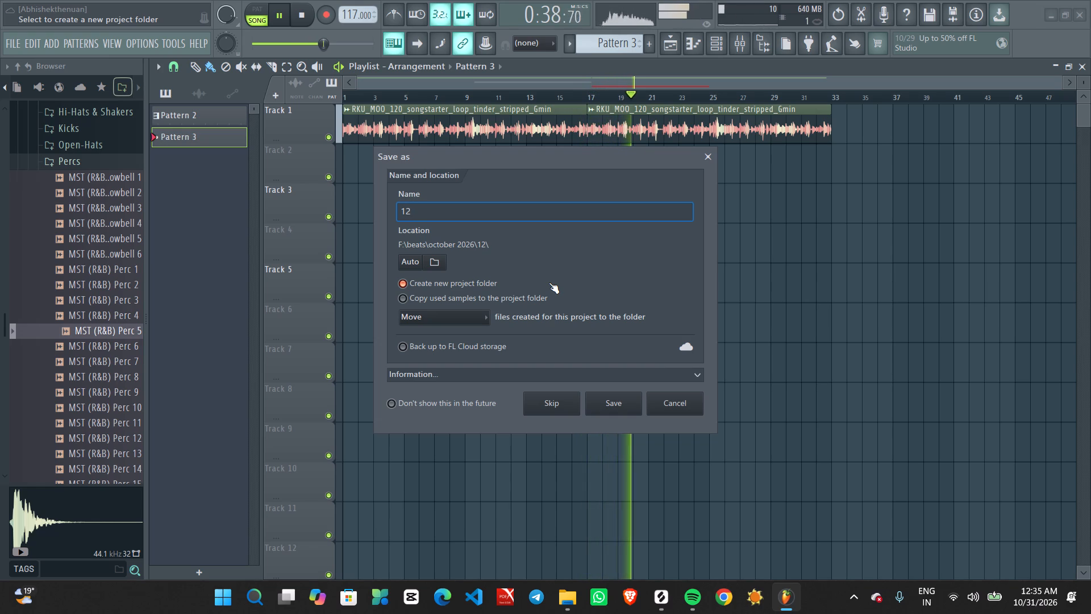
key(shift+colon)
text(:::::)
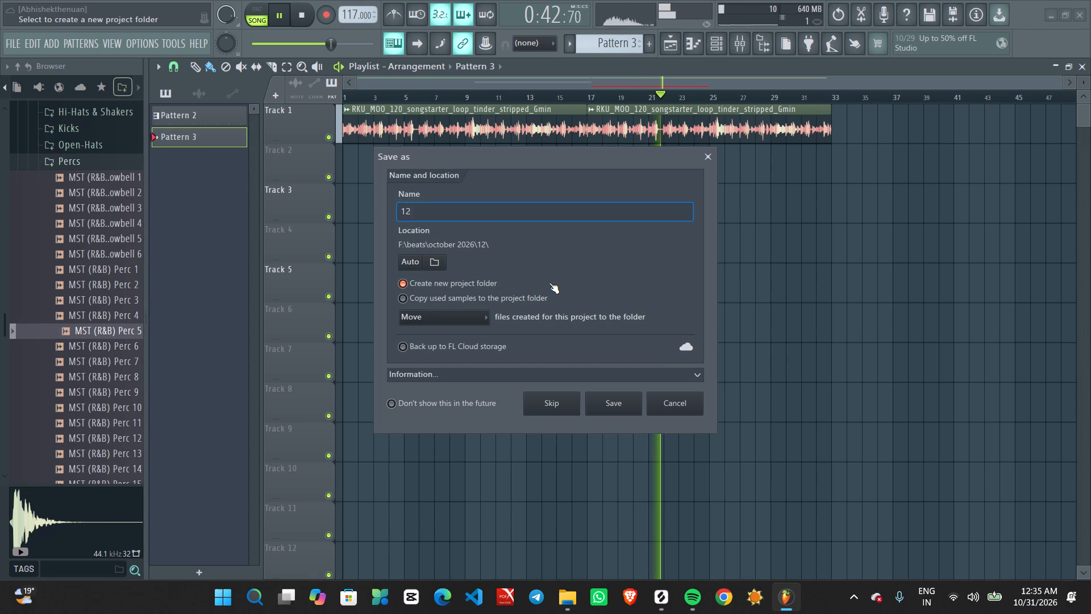
key(period)
text(30)
key(Return)
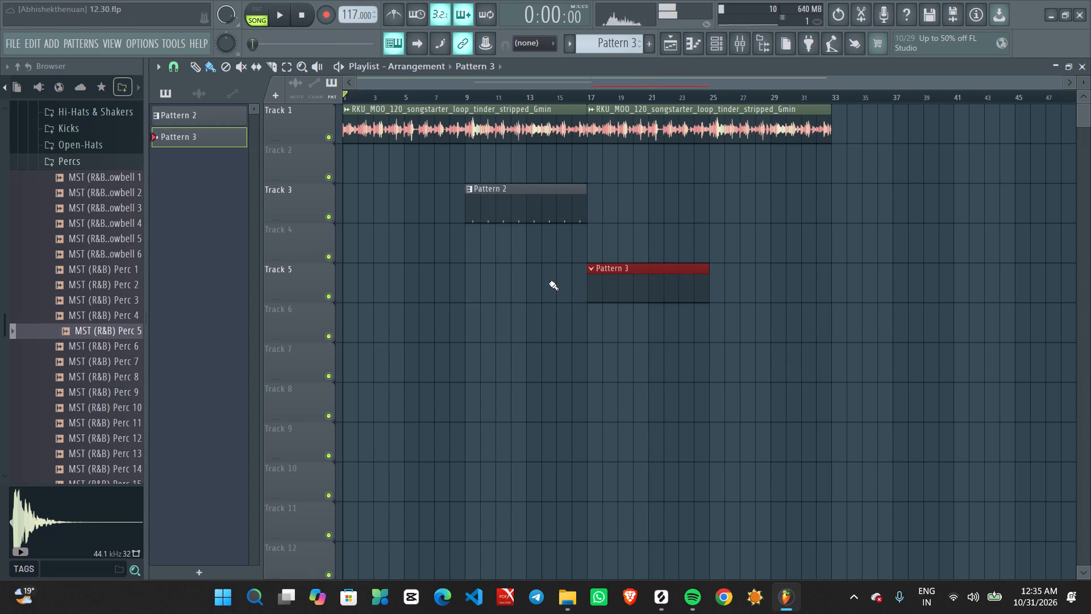
Play the song and select the playlist time range from bar 17 to bar 25 for looping.
key(space)
ctrl+scroll(622, 259, up, 3)
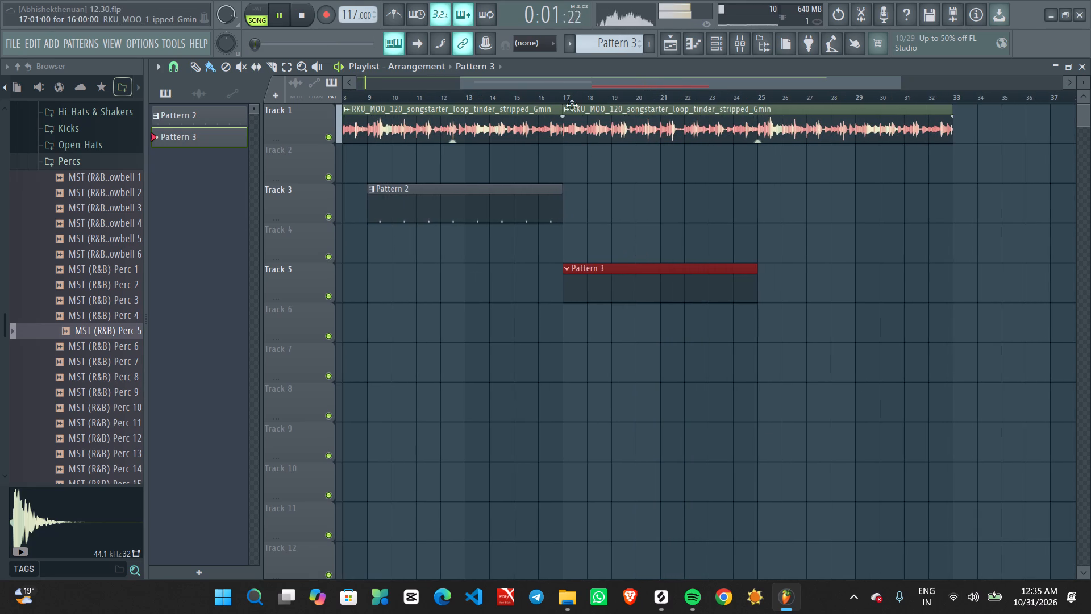
ctrl+drag(563, 98, 755, 109)
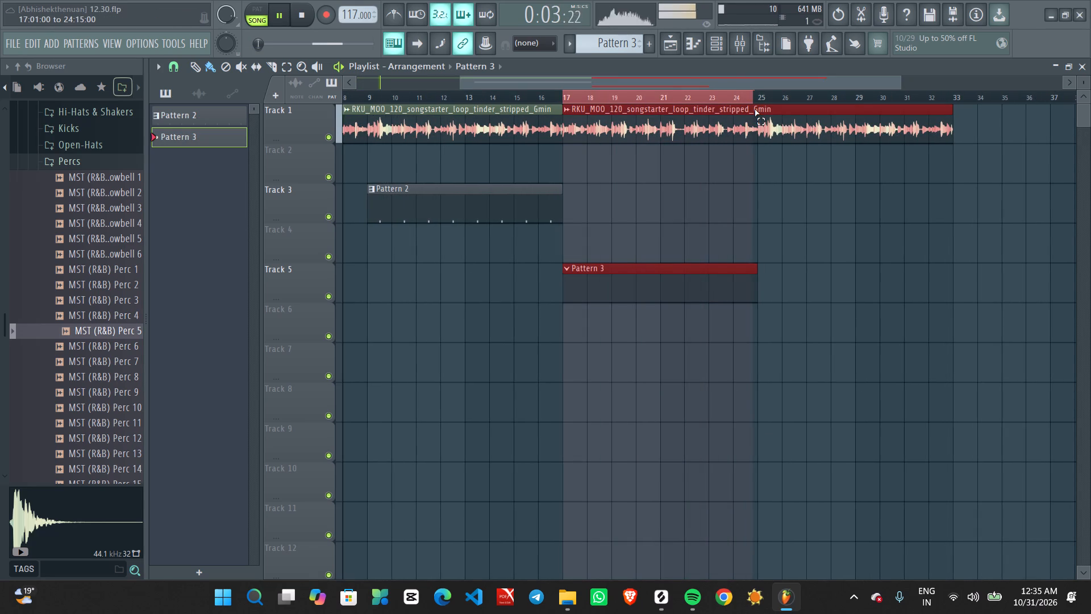
ctrl+drag(755, 109, 758, 110)
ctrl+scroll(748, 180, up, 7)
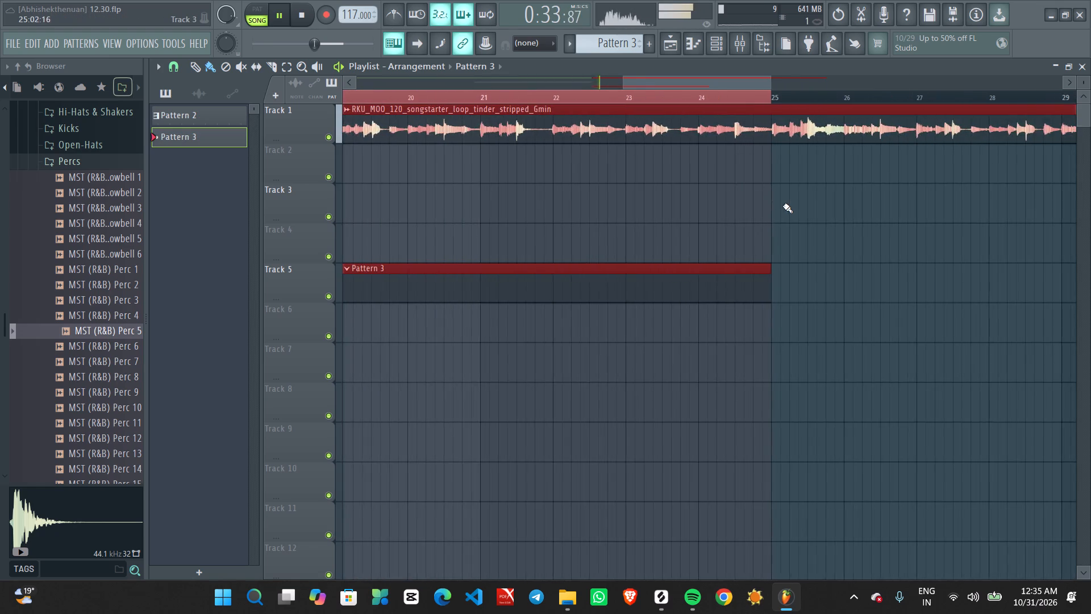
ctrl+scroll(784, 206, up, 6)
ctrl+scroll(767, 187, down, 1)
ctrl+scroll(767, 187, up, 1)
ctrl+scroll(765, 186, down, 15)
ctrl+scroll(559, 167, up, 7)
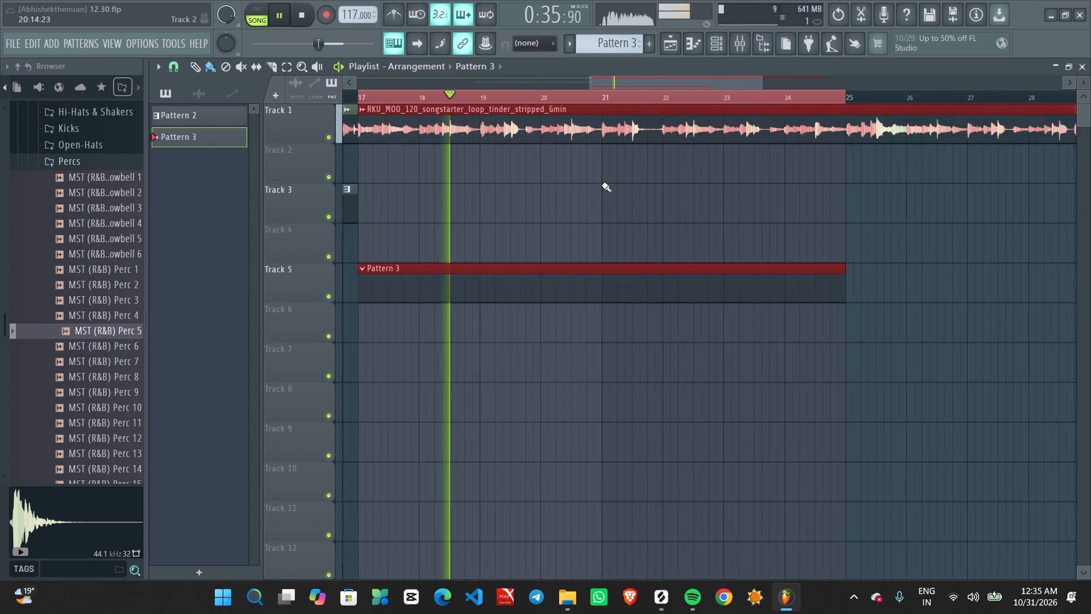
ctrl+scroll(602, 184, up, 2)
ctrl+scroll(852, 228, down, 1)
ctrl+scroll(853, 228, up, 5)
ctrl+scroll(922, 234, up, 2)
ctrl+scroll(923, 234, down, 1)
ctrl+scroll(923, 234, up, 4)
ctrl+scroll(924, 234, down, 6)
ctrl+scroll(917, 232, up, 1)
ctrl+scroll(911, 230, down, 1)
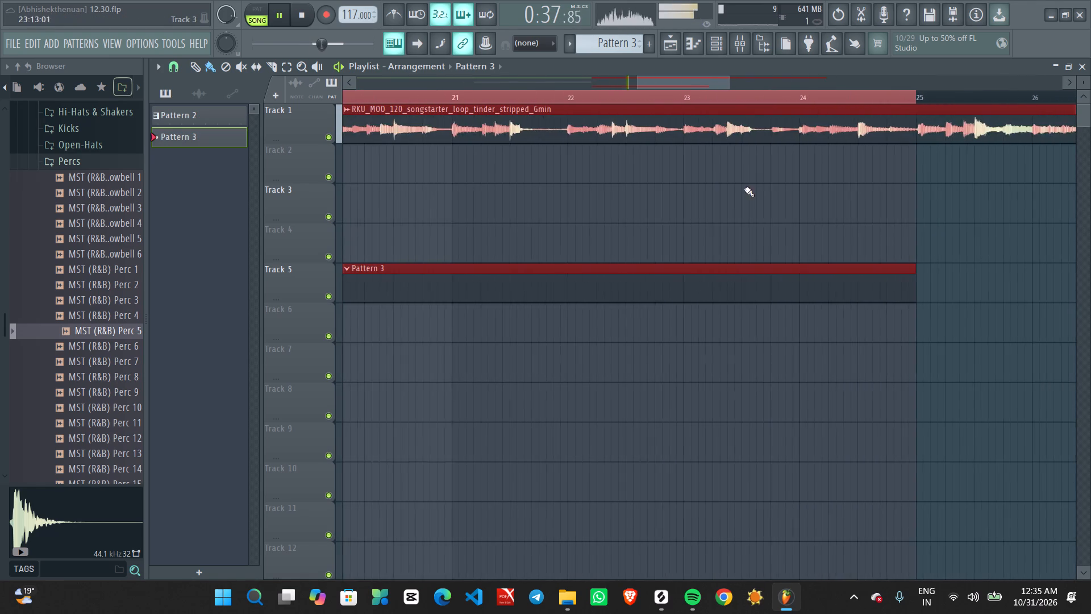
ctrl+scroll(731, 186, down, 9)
Show the Channel rack, restart playback, and look through the R&B kit's Open-Hats samples.
click(717, 47)
key(space)
key(space)
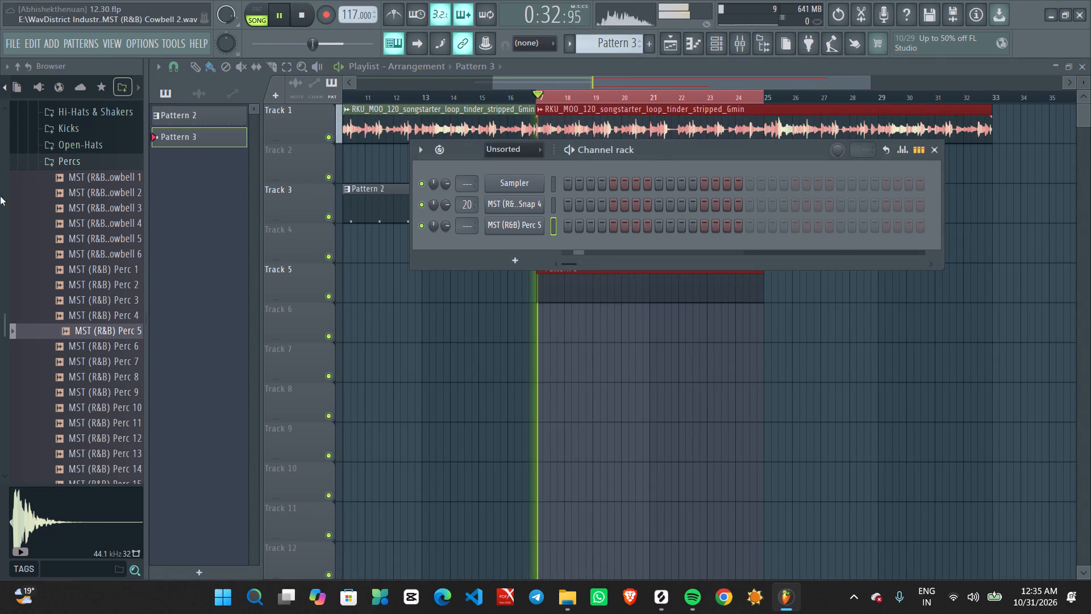
scroll(58, 283, up, 2)
click(86, 348)
key(space)
click(82, 325)
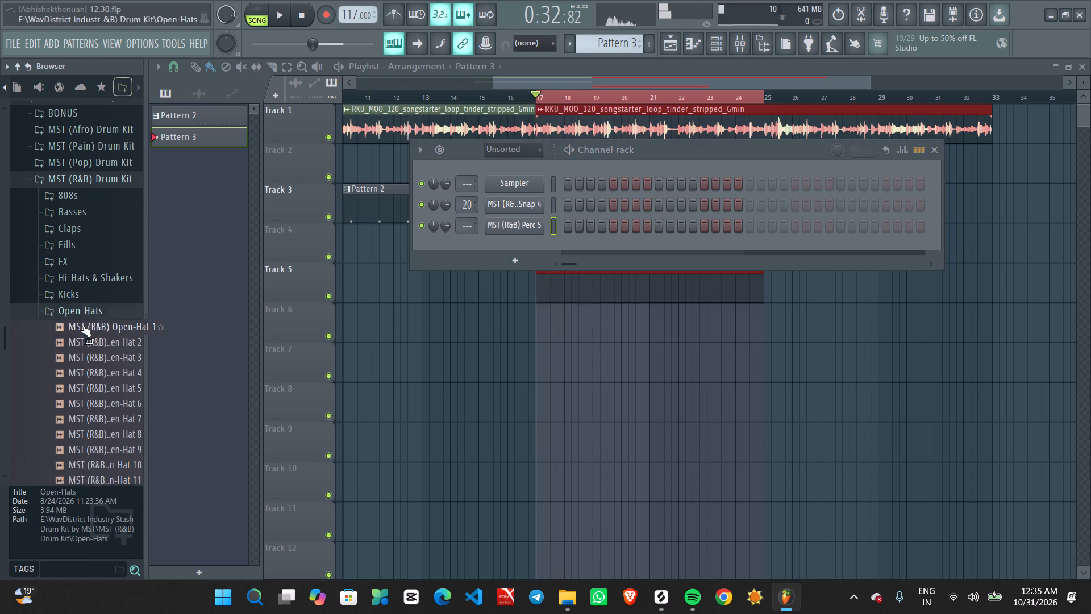
click(85, 342)
click(96, 398)
click(78, 323)
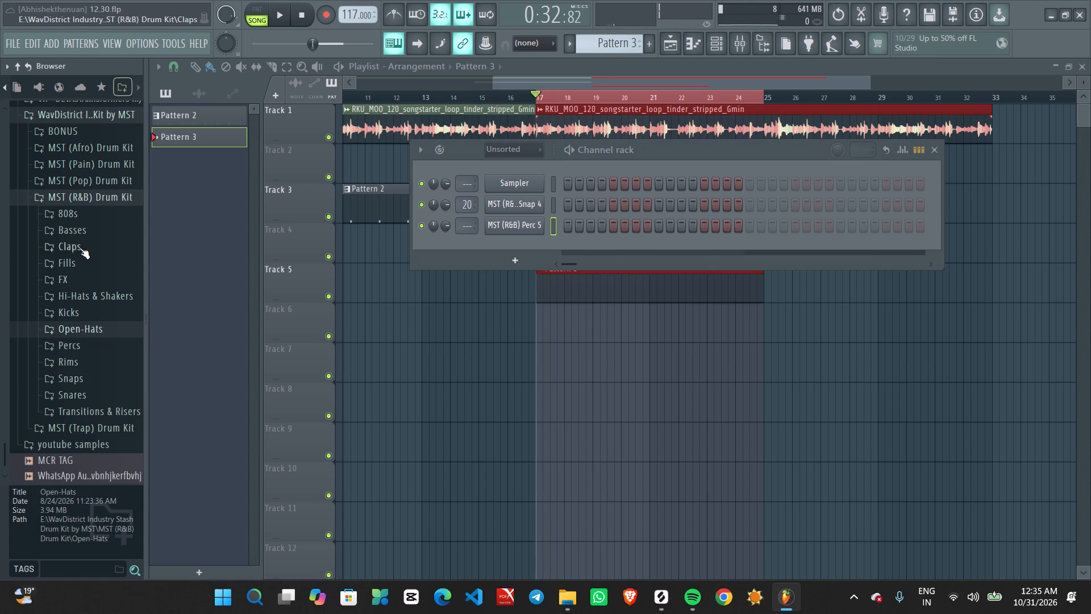
Audition the clap samples in the R&B kit's Claps folder against the looping song.
click(80, 246)
click(80, 254)
click(84, 273)
click(81, 247)
click(86, 280)
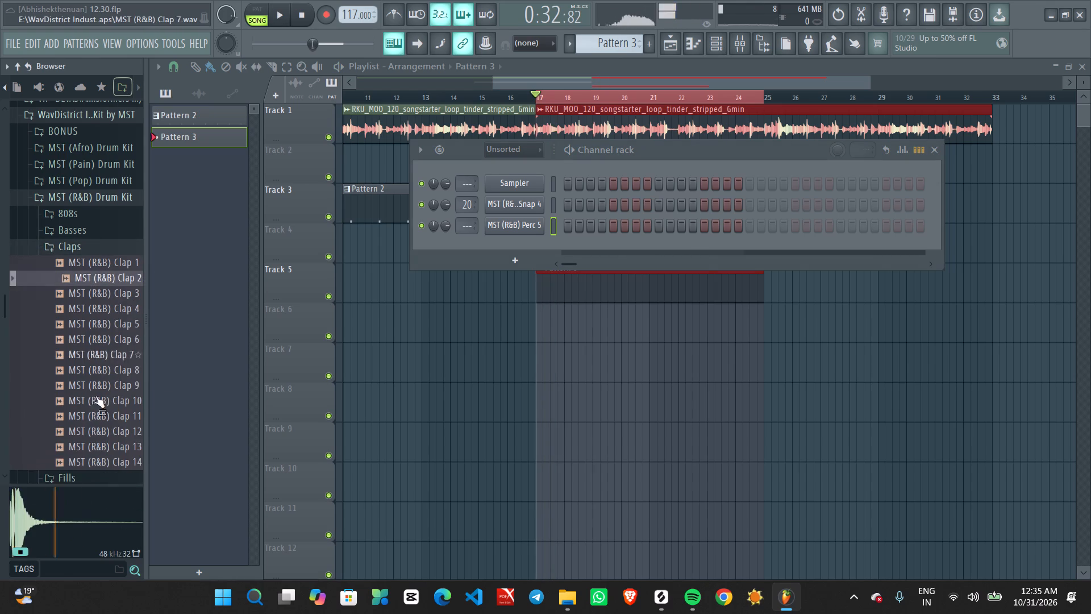
click(96, 405)
key(space)
scroll(100, 401, down, 2)
click(92, 267)
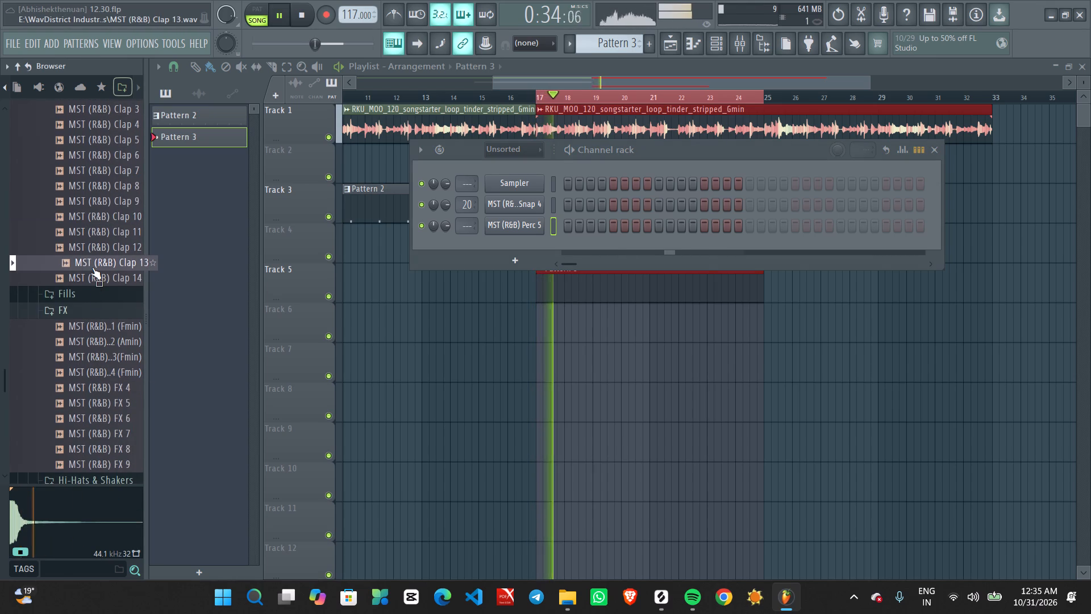
click(92, 267)
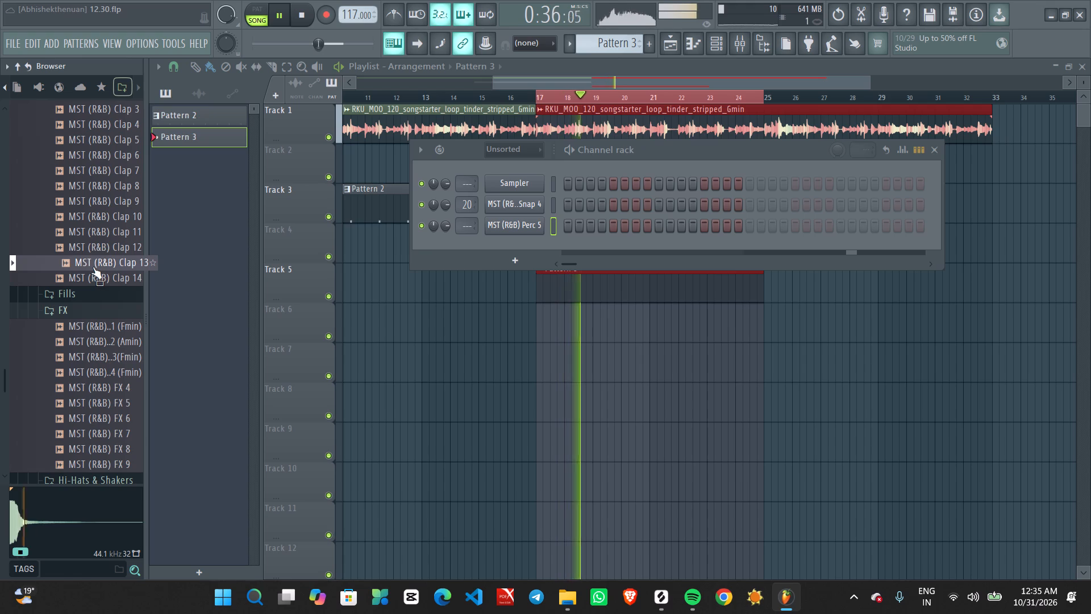
click(95, 275)
scroll(95, 275, up, 1)
click(95, 275)
scroll(97, 301, up, 1)
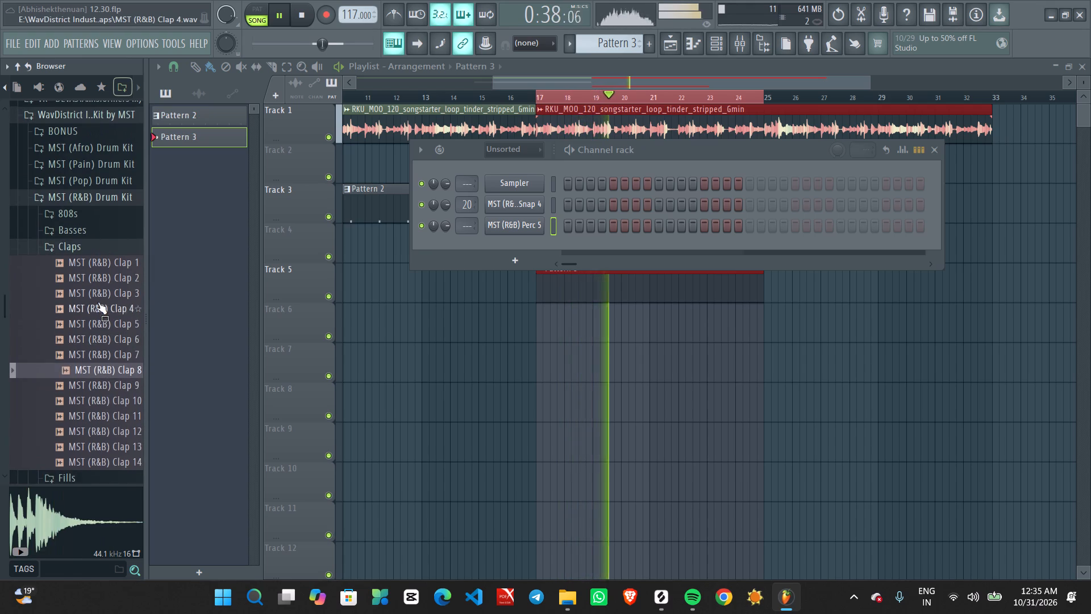
Add MST (R&B) Clap 8 as a new channel in Pattern 3 and place hits on steps 9 and 25.
drag(100, 372, 503, 242)
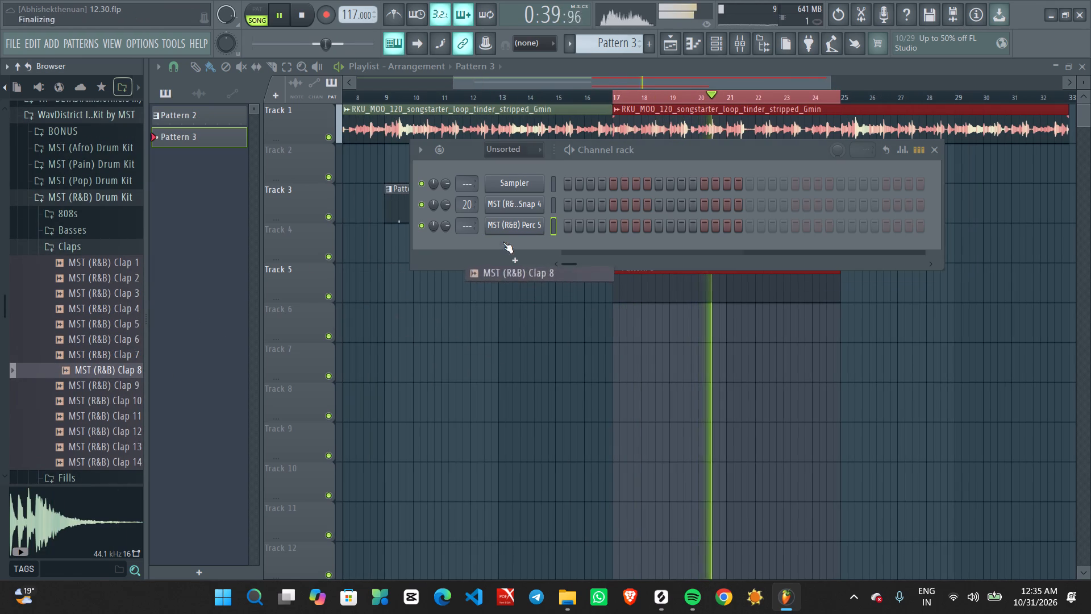
key(space)
key(space)
click(661, 243)
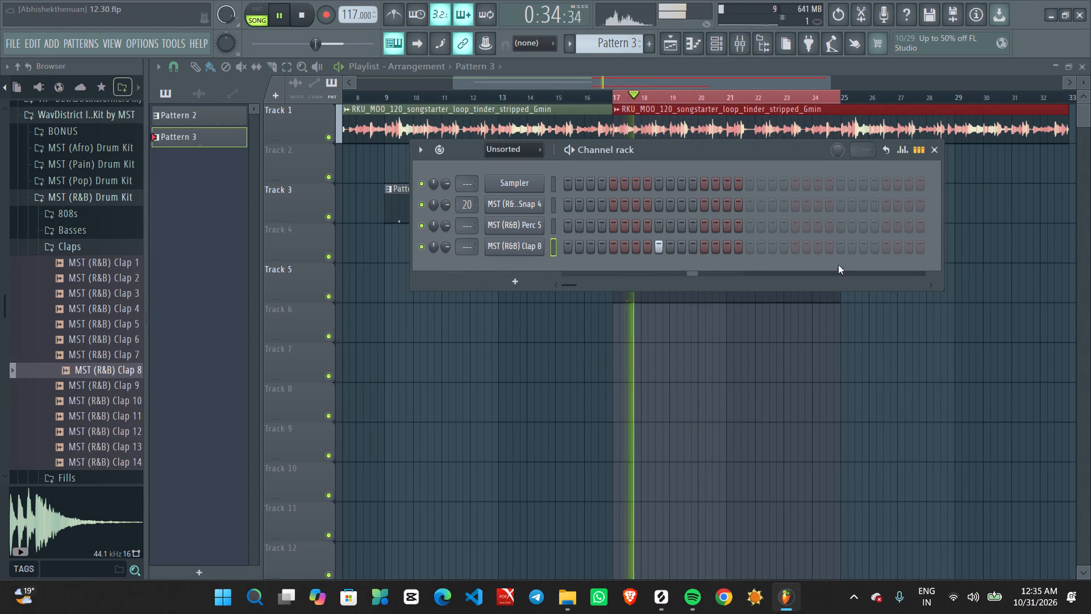
click(840, 246)
In the Clap 8 piano roll, duplicate the two-bar clap pattern three times to fill bars 1 through 8.
right_click(530, 248)
click(557, 244)
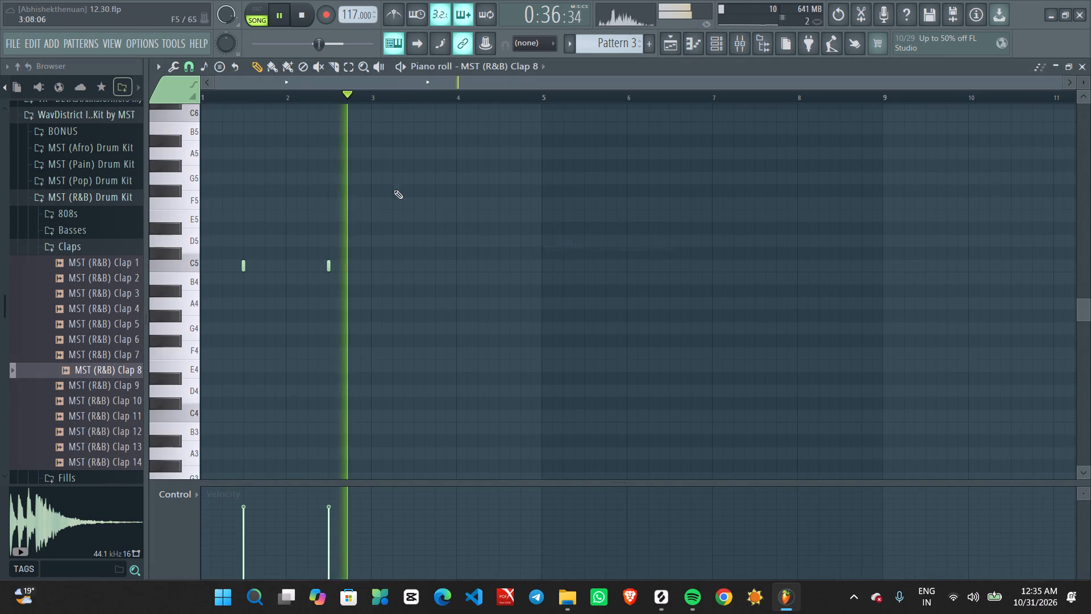
ctrl+scroll(368, 160, down, 1)
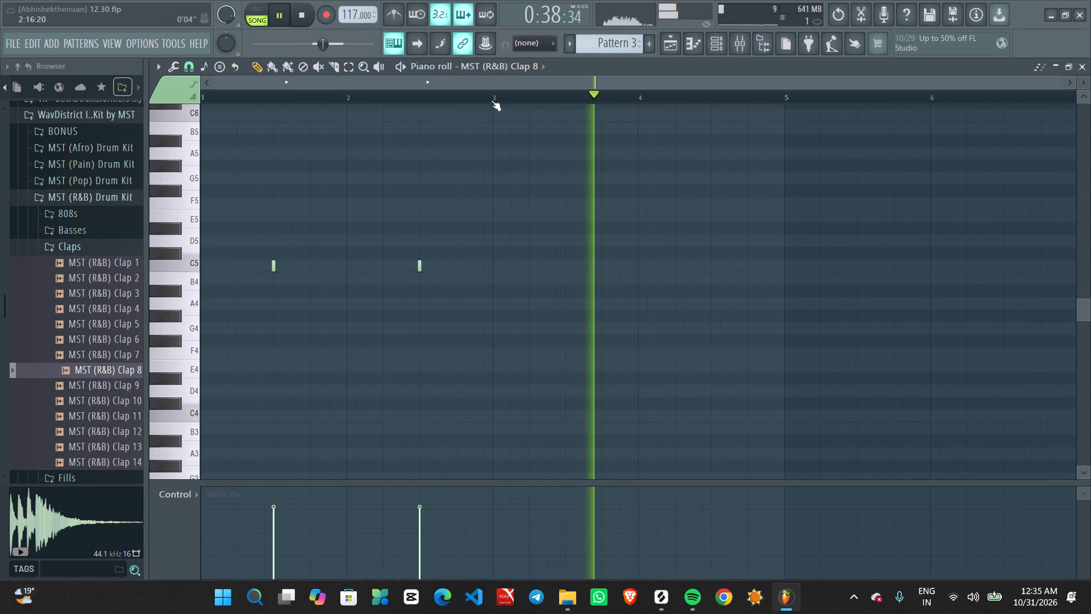
ctrl+drag(491, 99, 0, 209)
key(ctrl+b)
key(ctrl+b)
key(ctrl+b)
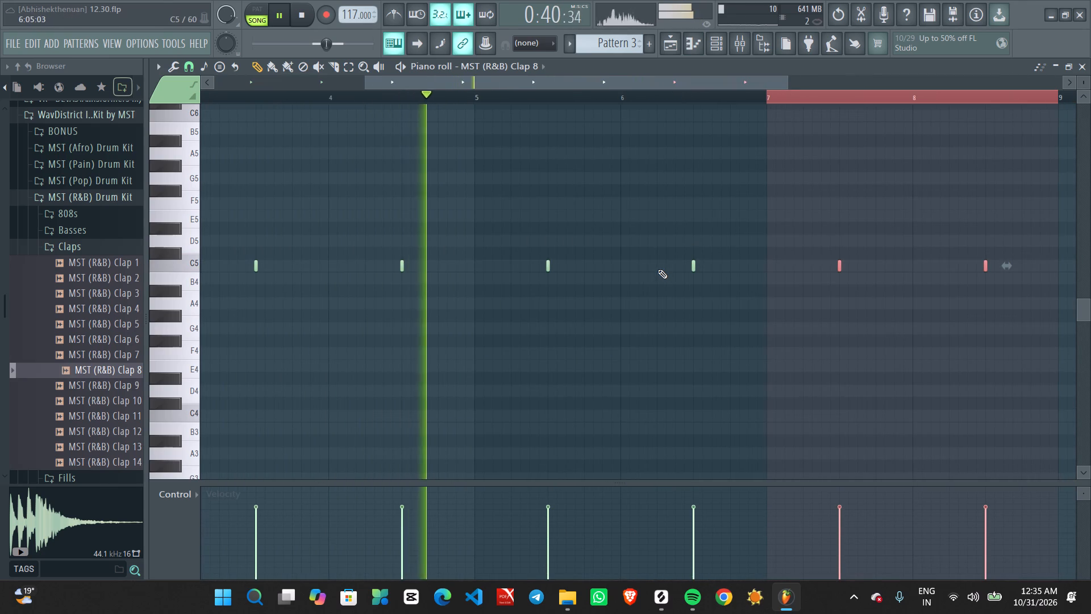
key(ctrl+d)
ctrl+scroll(622, 276, up, 2)
middle_drag(602, 291, 873, 292)
ctrl+scroll(675, 297, down, 8)
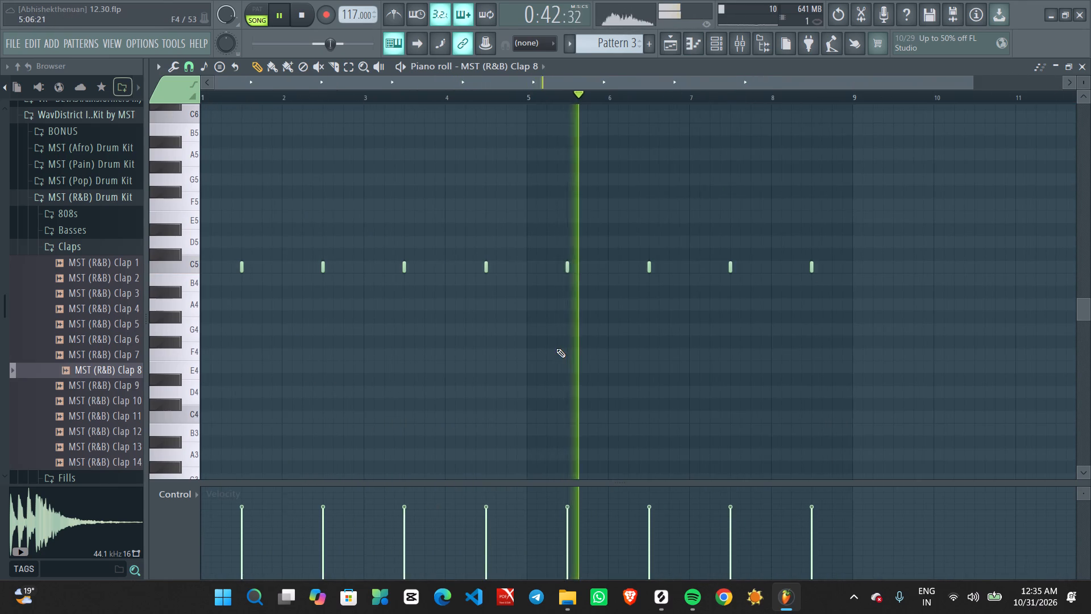
Select all Clap 8 notes, raise their velocity slightly, and deselect them.
key(ctrl+a)
alt+scroll(556, 349, up, 1)
key(ctrl+d)
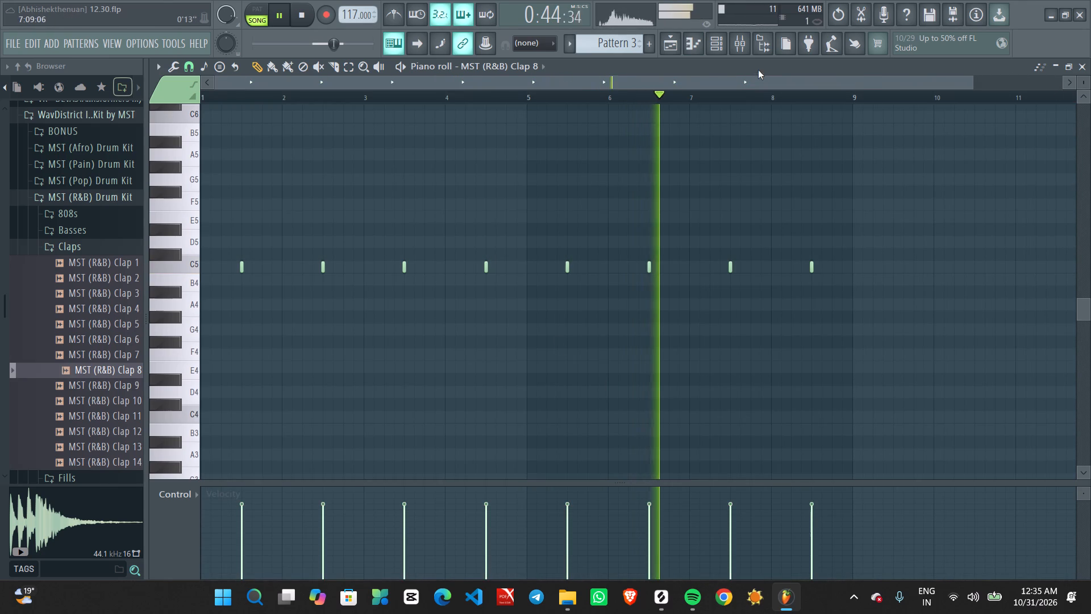
Increase the time shift slightly in the MST (R&B) Clap 8 channel's miscellaneous settings and close the channel window.
click(719, 41)
click(509, 247)
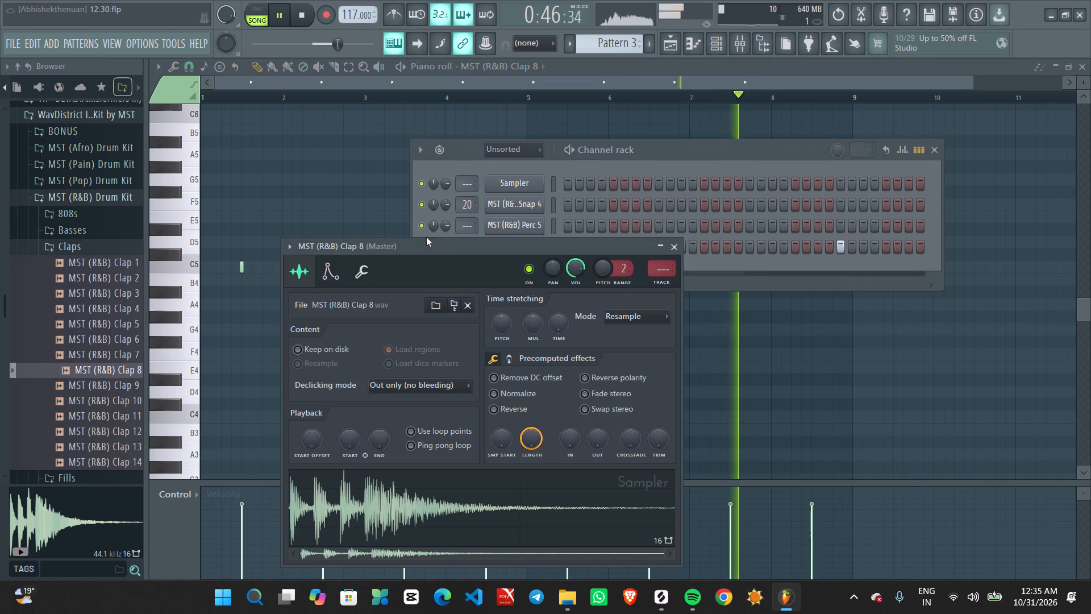
click(354, 273)
scroll(555, 323, up, 4)
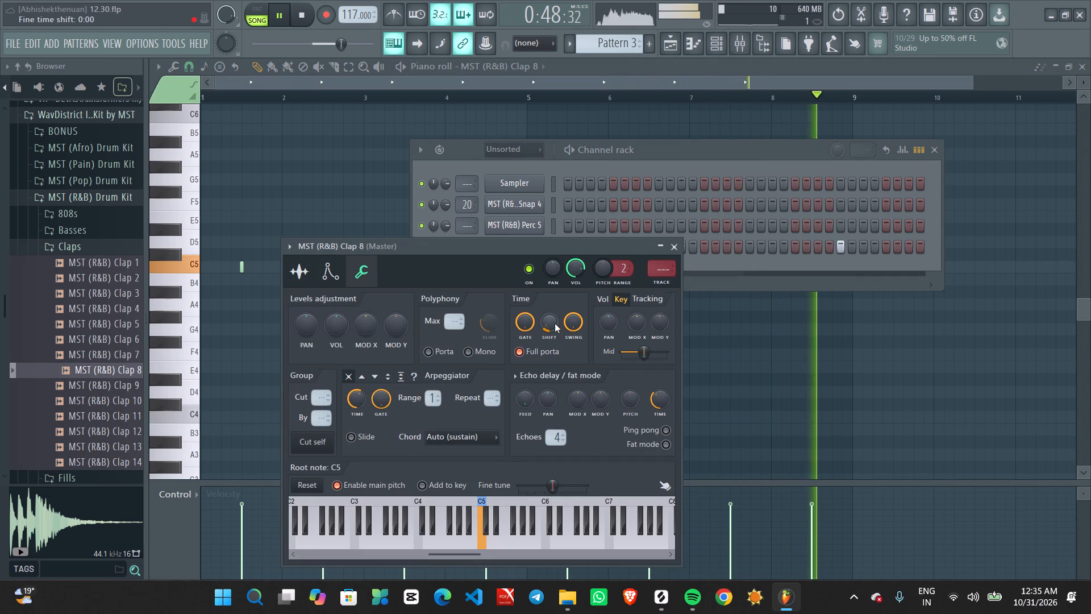
click(676, 243)
Audition the pluck and sub bass samples in the R&B kit's Basses folder.
scroll(63, 347, up, 2)
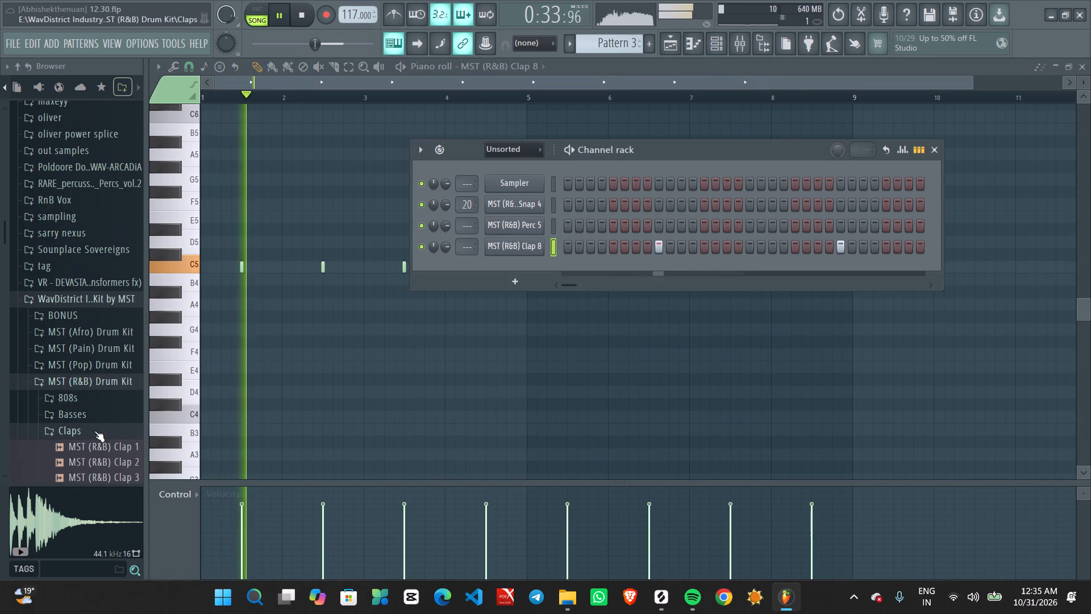
scroll(94, 432, down, 1)
click(71, 335)
click(73, 325)
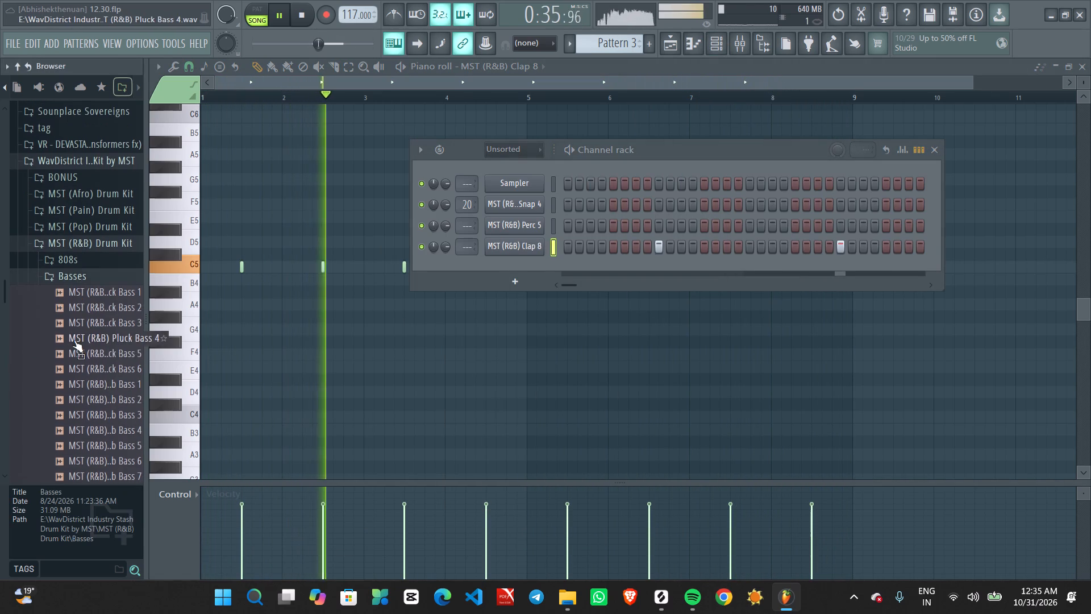
click(74, 340)
key(space)
click(83, 392)
scroll(83, 408, down, 1)
click(83, 344)
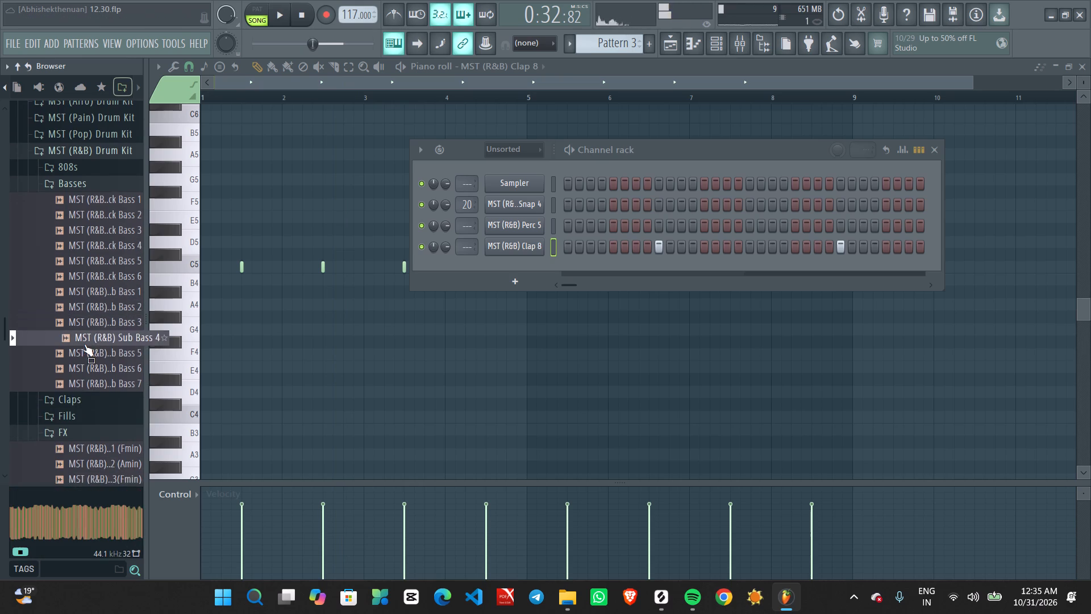
scroll(84, 354, up, 1)
click(84, 358)
click(82, 302)
click(85, 277)
key(space)
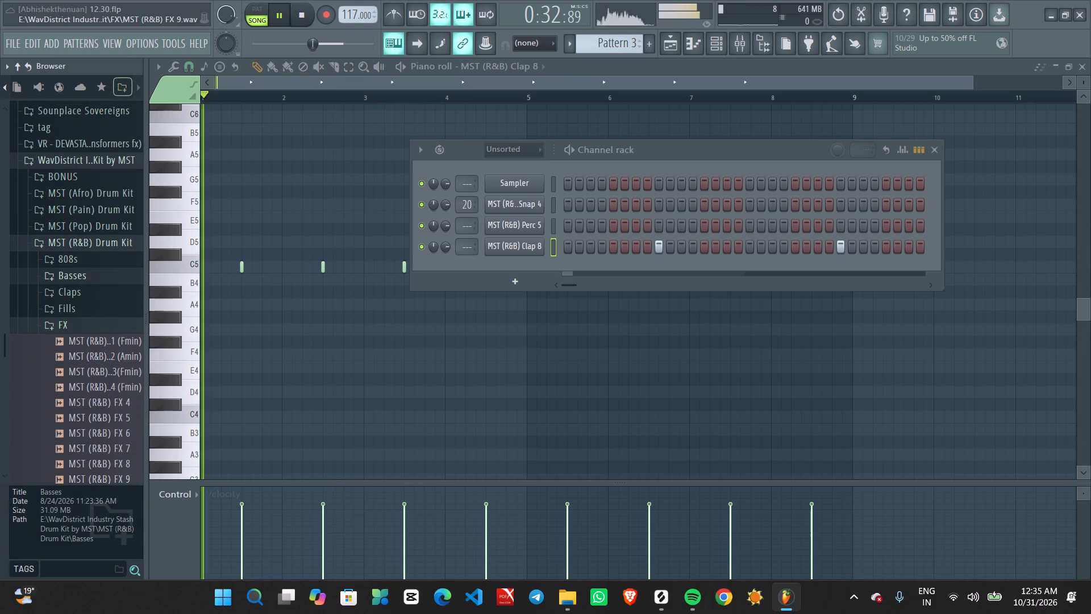
Audition samples in the R&B kit's Fills and FX folders.
click(89, 310)
click(94, 316)
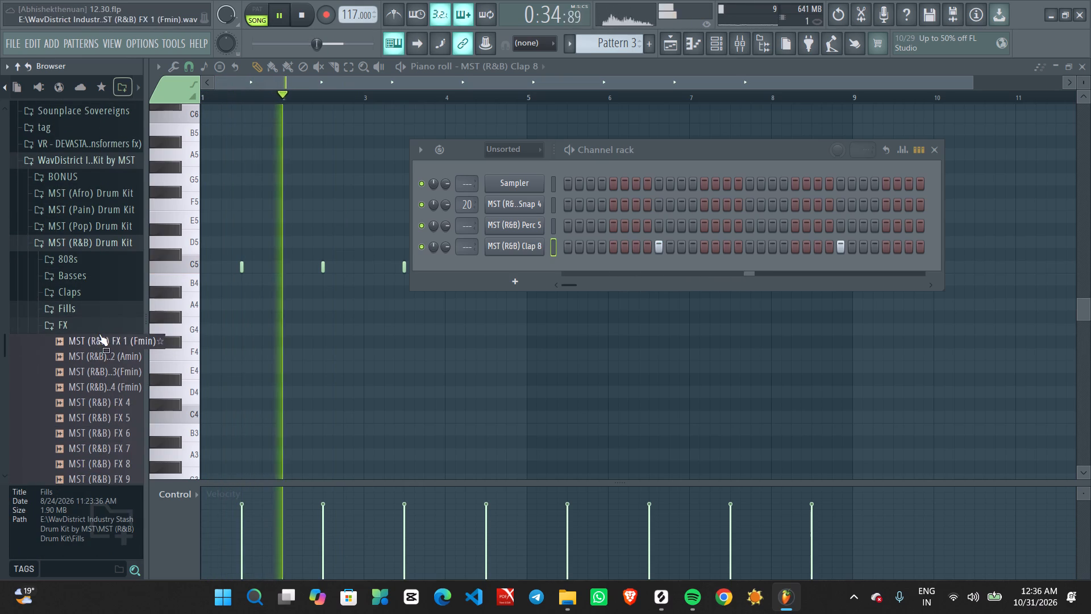
click(97, 308)
click(98, 322)
click(105, 363)
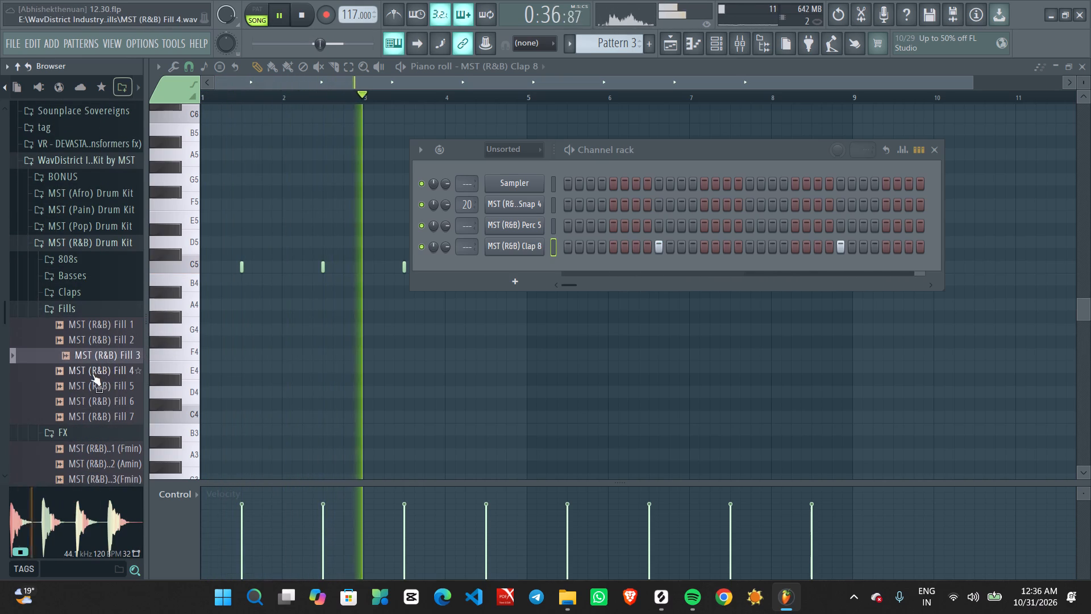
click(93, 310)
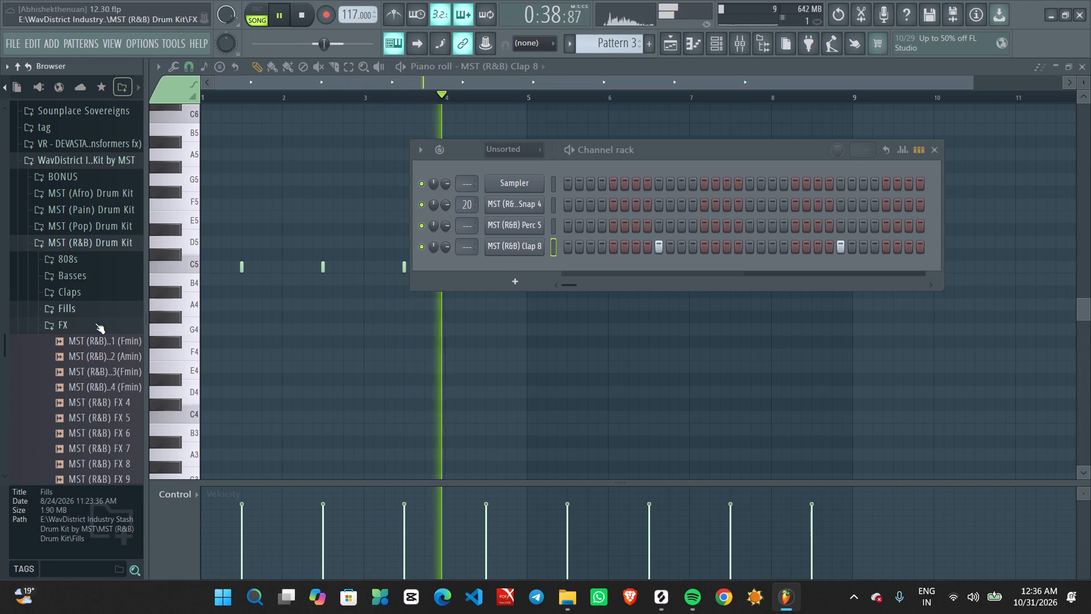
click(96, 341)
click(99, 363)
scroll(99, 364, down, 2)
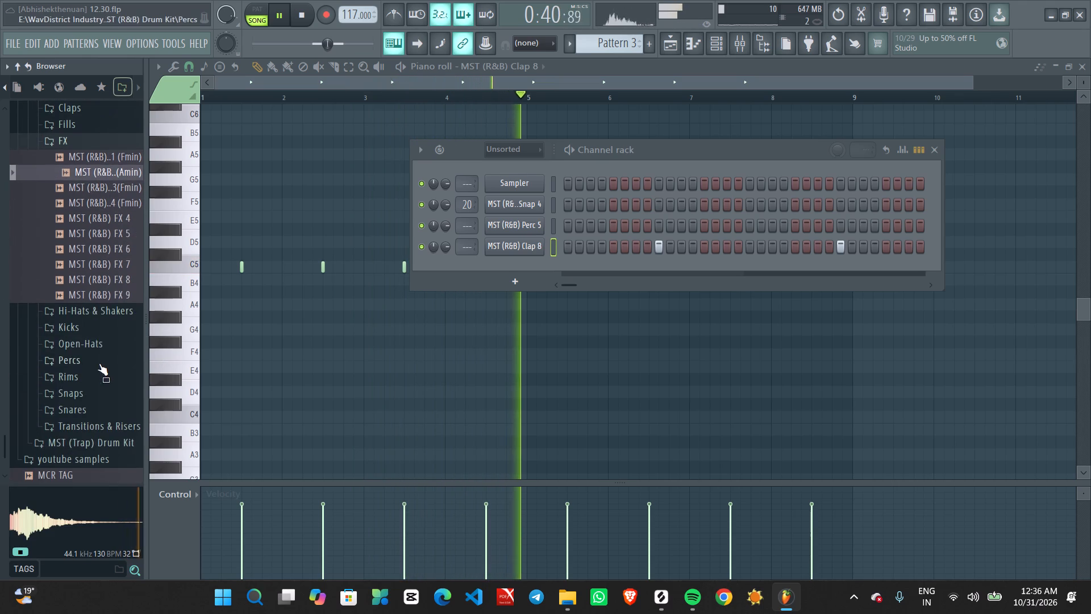
click(94, 293)
scroll(94, 296, up, 2)
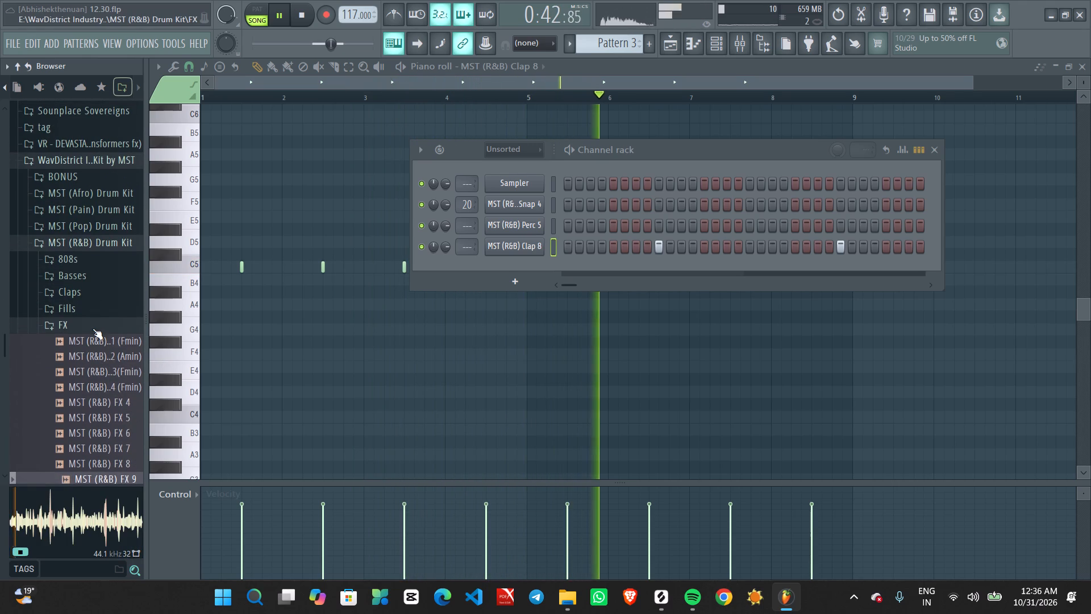
click(93, 330)
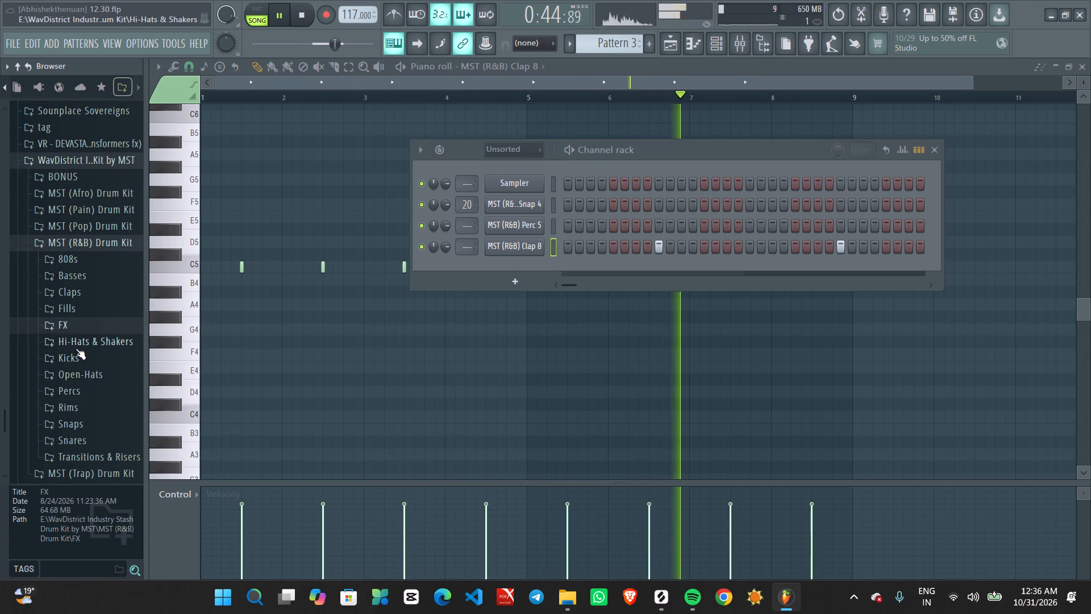
Audition samples in the R&B kit's Hi-Hats & Shakers folder and add MST (R&B) Hi-Hat 12 as a new channel.
click(74, 349)
click(80, 354)
click(81, 390)
scroll(81, 390, down, 1)
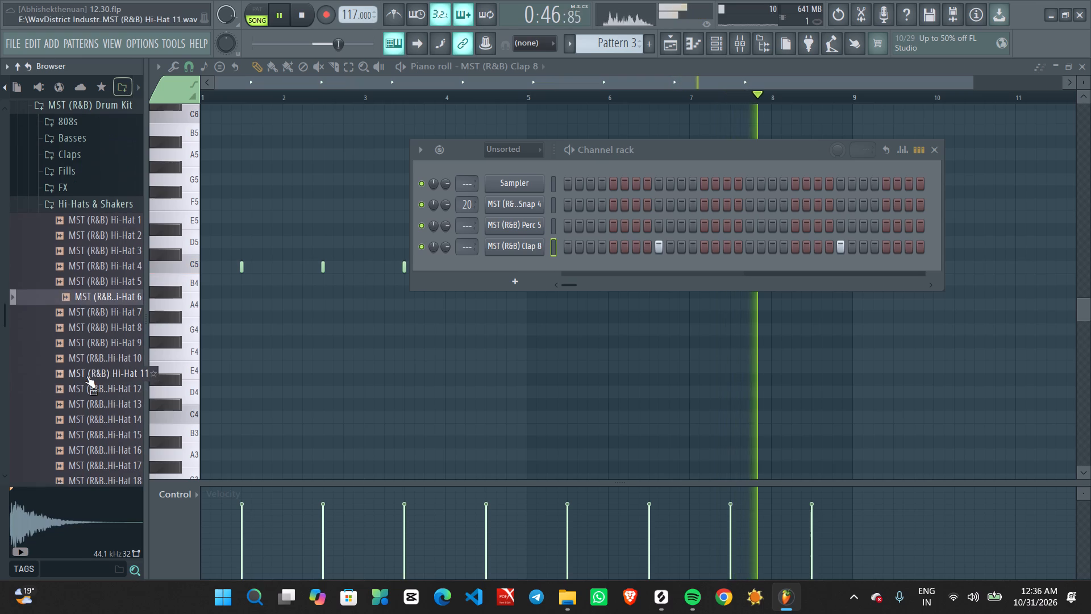
click(86, 376)
click(89, 393)
drag(90, 393, 259, 366)
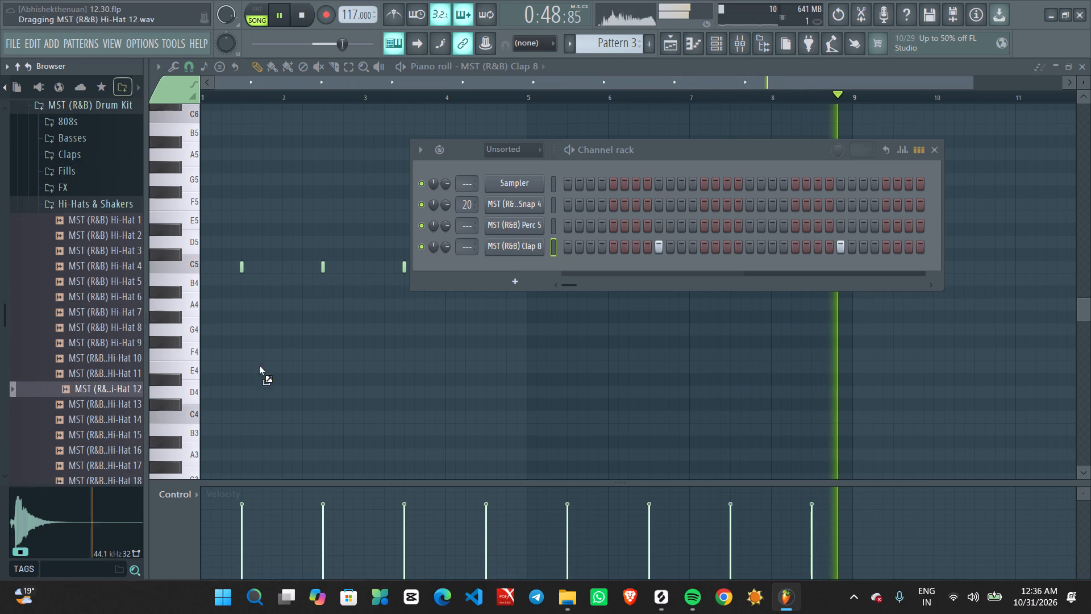
drag(259, 366, 527, 265)
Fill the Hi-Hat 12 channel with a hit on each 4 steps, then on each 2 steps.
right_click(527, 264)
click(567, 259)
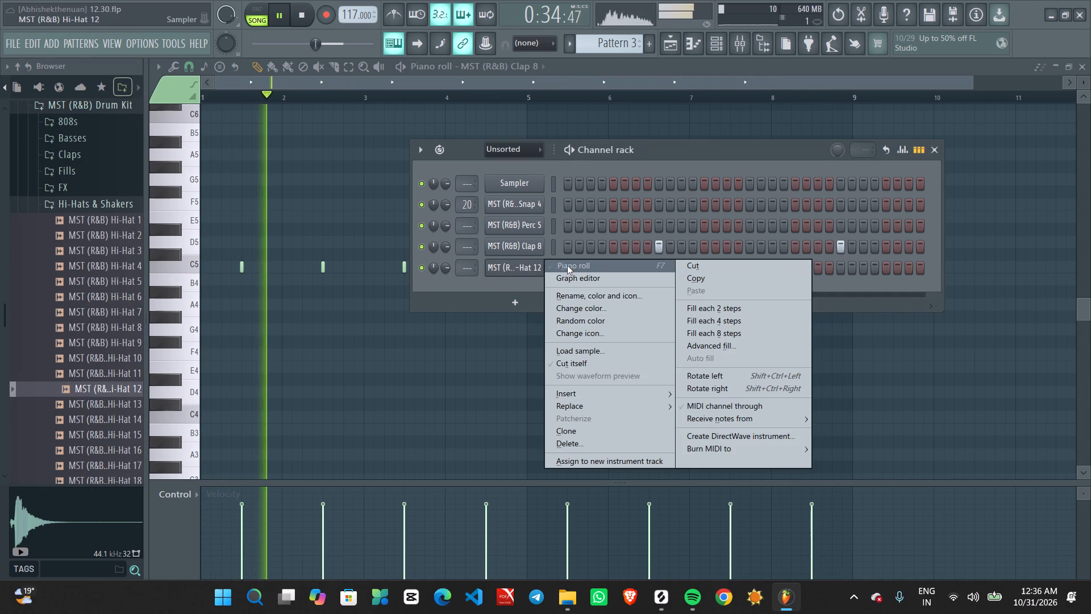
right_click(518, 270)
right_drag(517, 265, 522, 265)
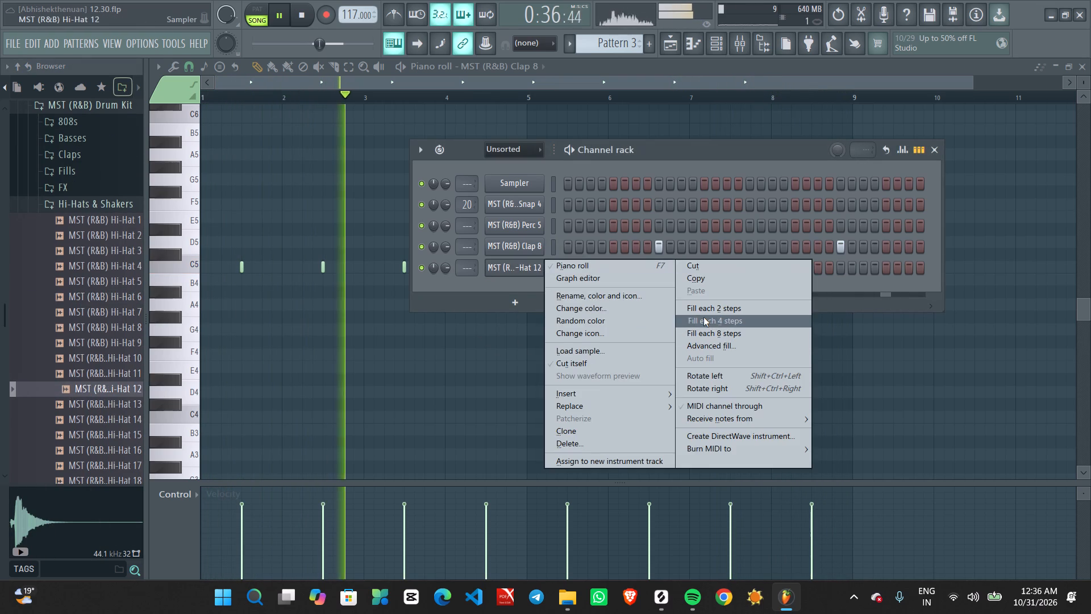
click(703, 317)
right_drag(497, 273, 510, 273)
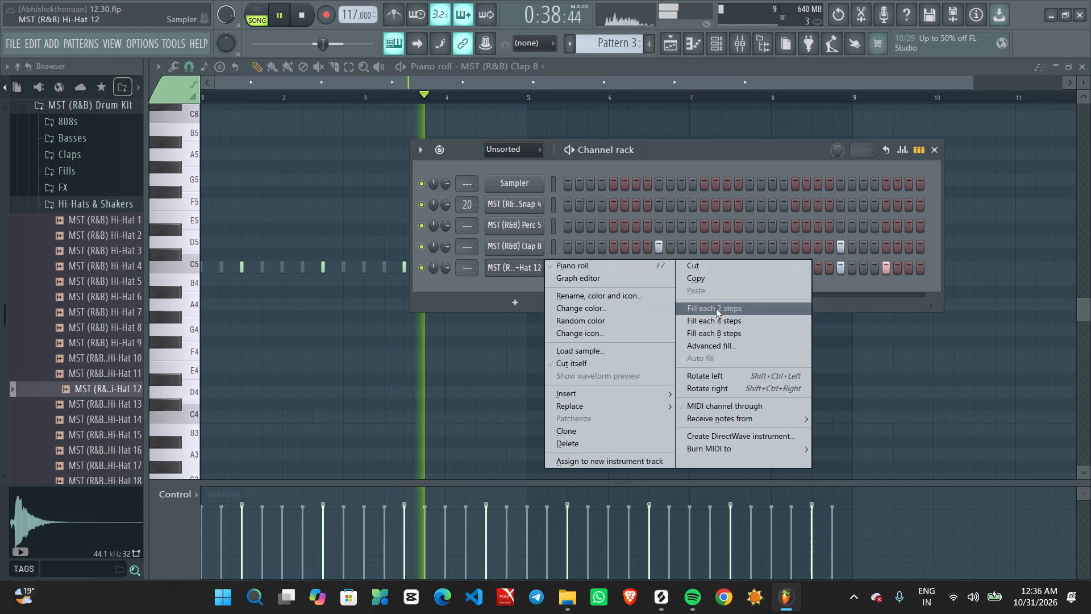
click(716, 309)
Lower the MST (R&B) Hi-Hat 12 channel volume to about 34% and close the channel window.
click(524, 268)
key(c)
key(c)
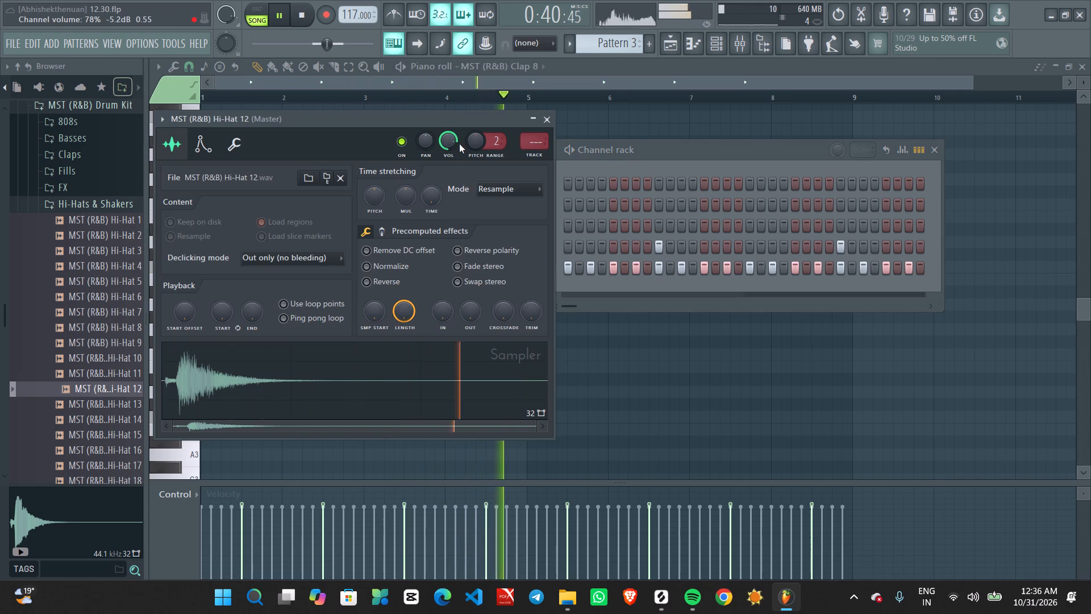
key(space)
scroll(453, 142, down, 3)
scroll(453, 142, up, 1)
scroll(453, 142, down, 3)
key(space)
scroll(453, 142, down, 10)
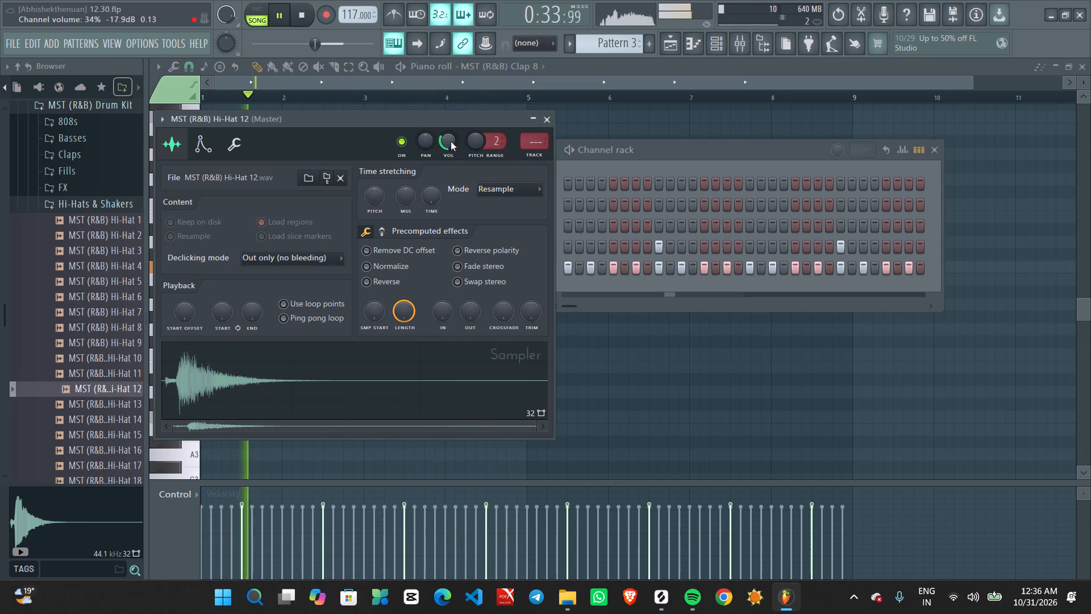
click(545, 123)
key(space)
Open the Hi-Hat 12 piano roll and delete all of its notes.
right_click(523, 269)
click(562, 269)
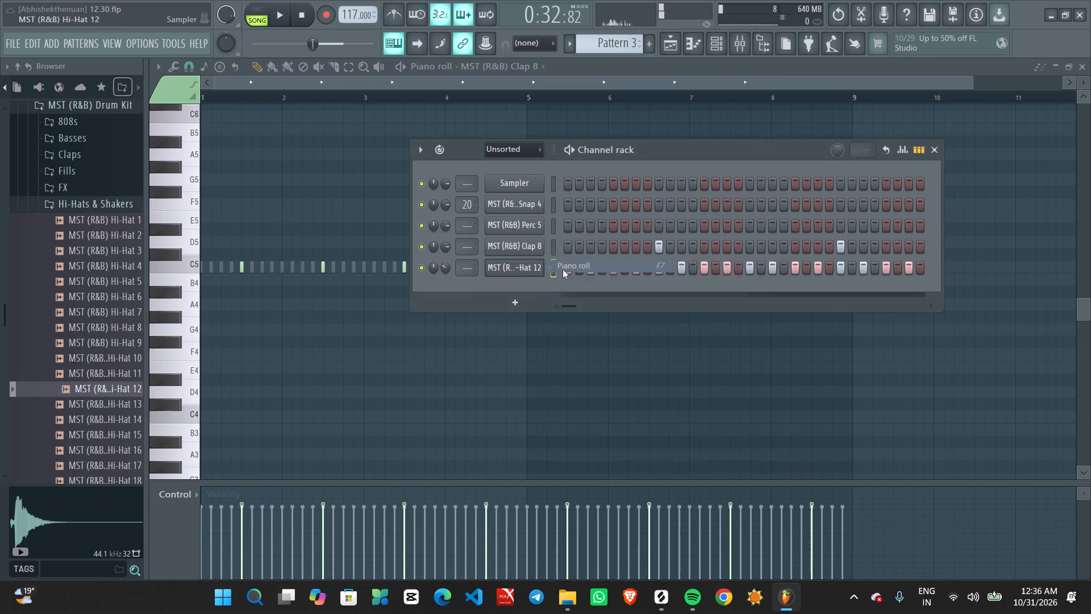
ctrl+scroll(372, 304, up, 2)
middle_drag(342, 316, 648, 316)
key(ctrl+a)
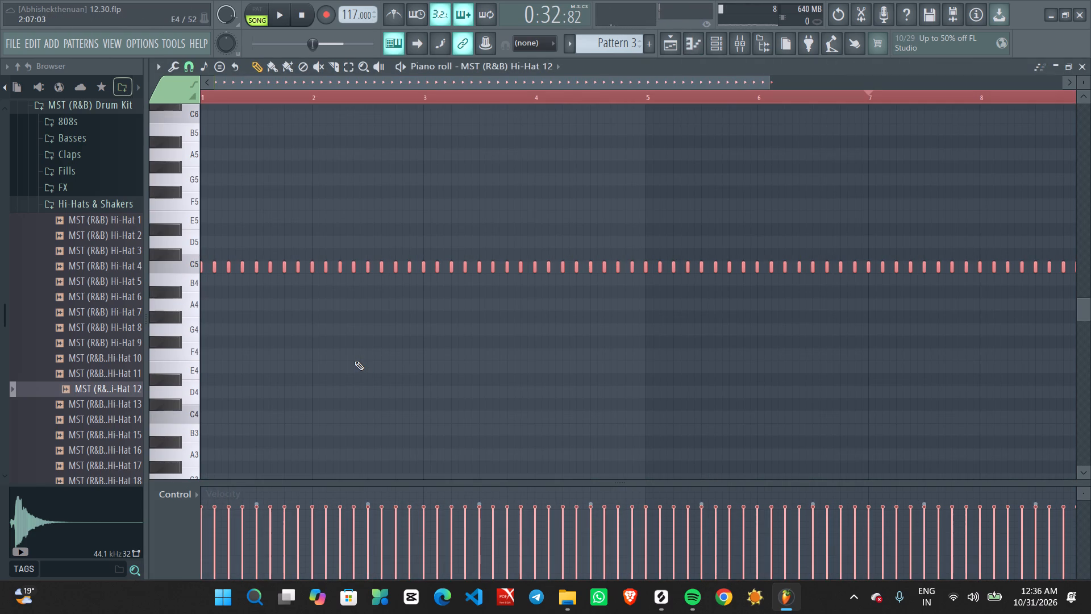
key(Delete)
Draw four consecutive two-step C5 hi-hat notes across the first half of bar 1 and play them back.
key(space)
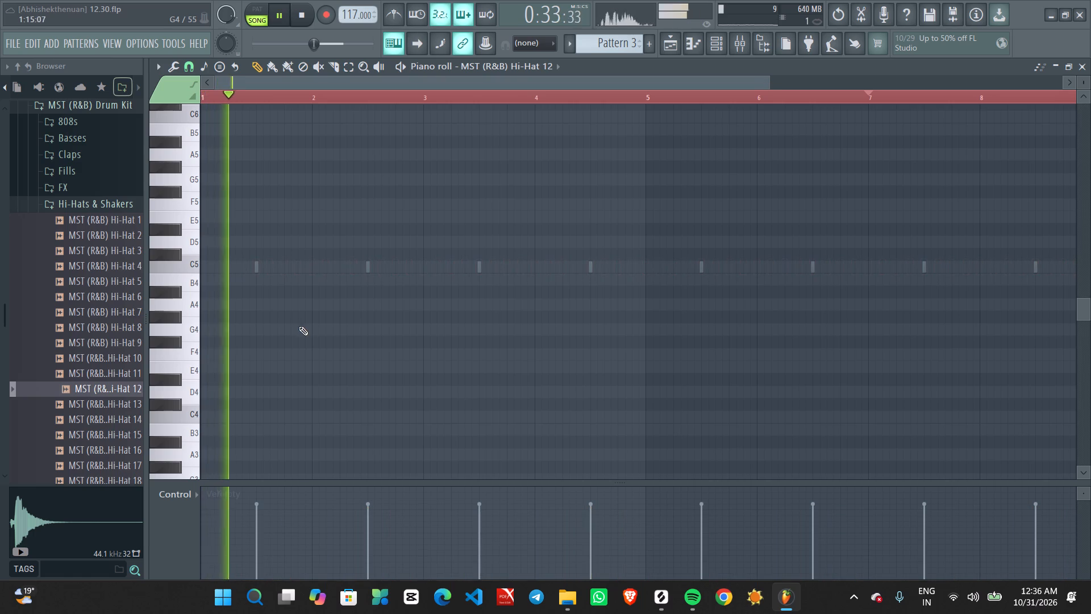
ctrl+scroll(296, 325, up, 2)
middle_drag(306, 324, 561, 328)
key(space)
key(space)
key(space)
key(space)
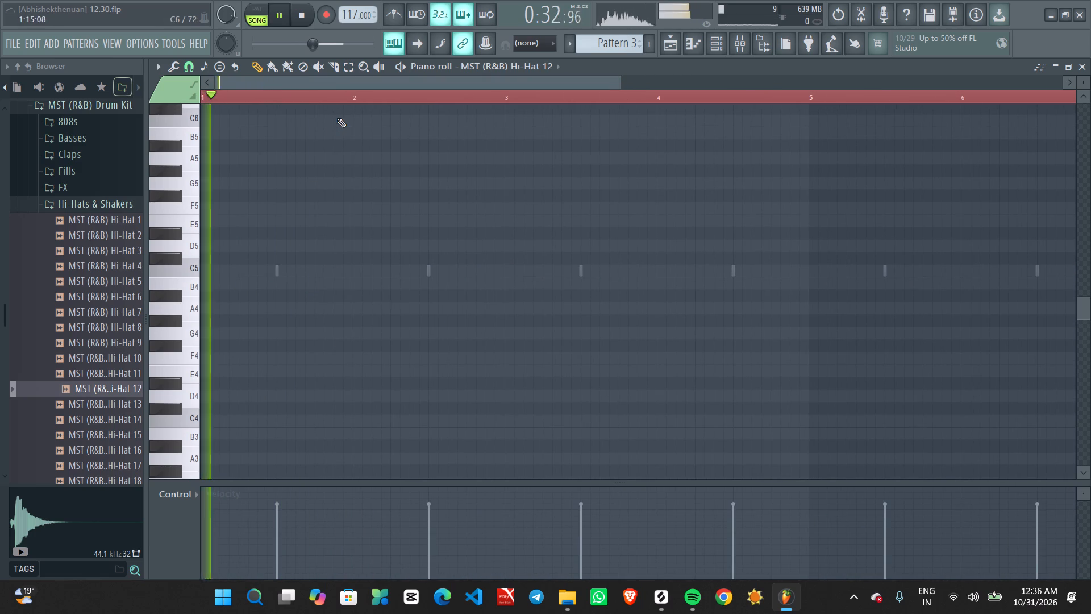
key(space)
drag(206, 272, 195, 271)
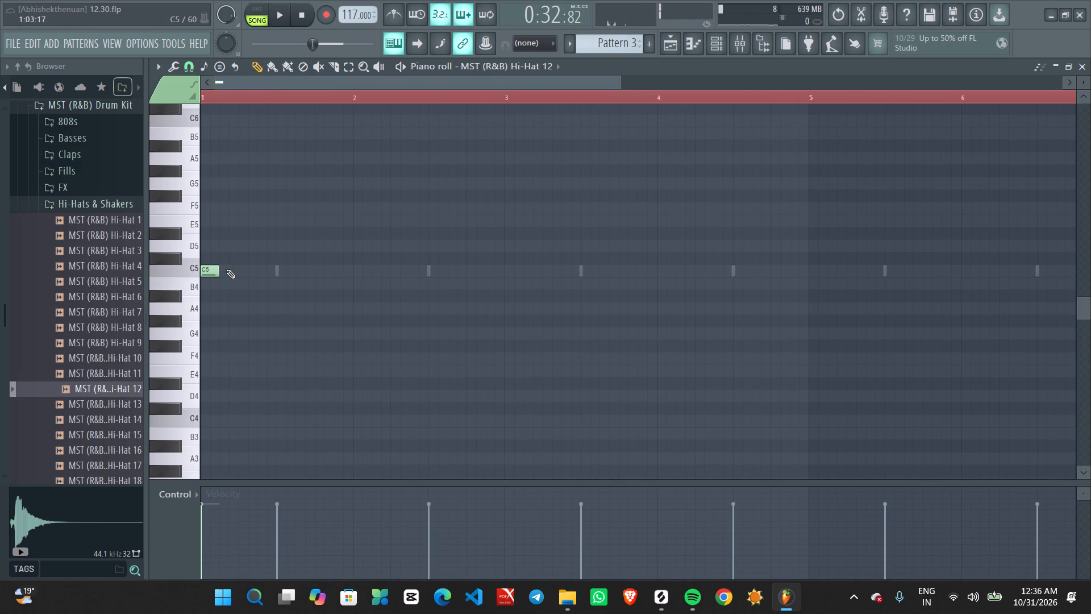
click(225, 269)
drag(235, 273, 229, 272)
click(241, 272)
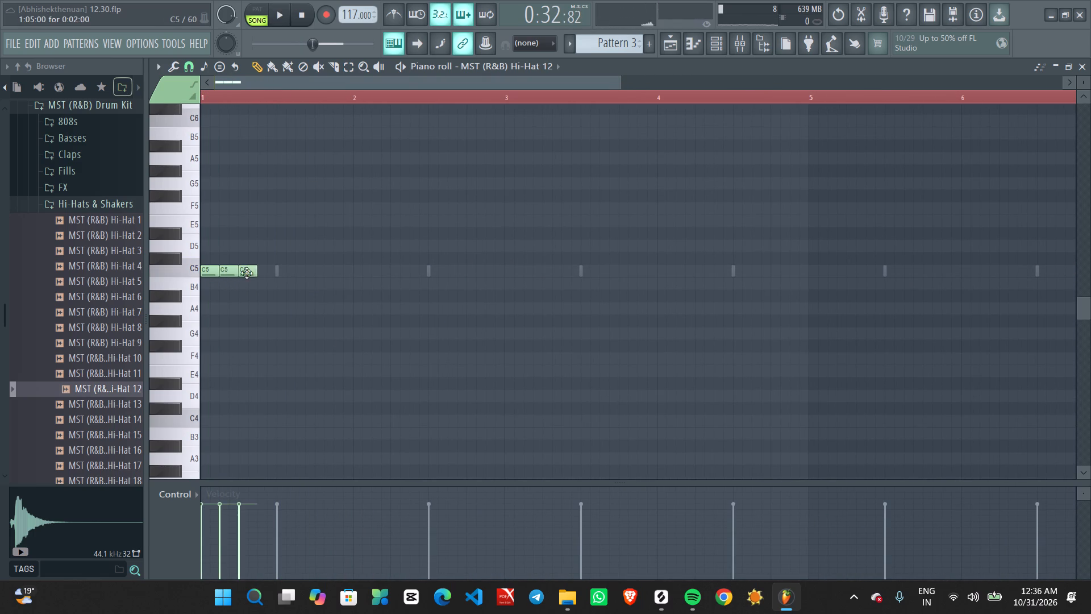
click(263, 273)
key(space)
Select the four hi-hat notes, duplicate them back to back until bars 1 through 8 are filled, and deselect them.
ctrl+drag(214, 250, 314, 293)
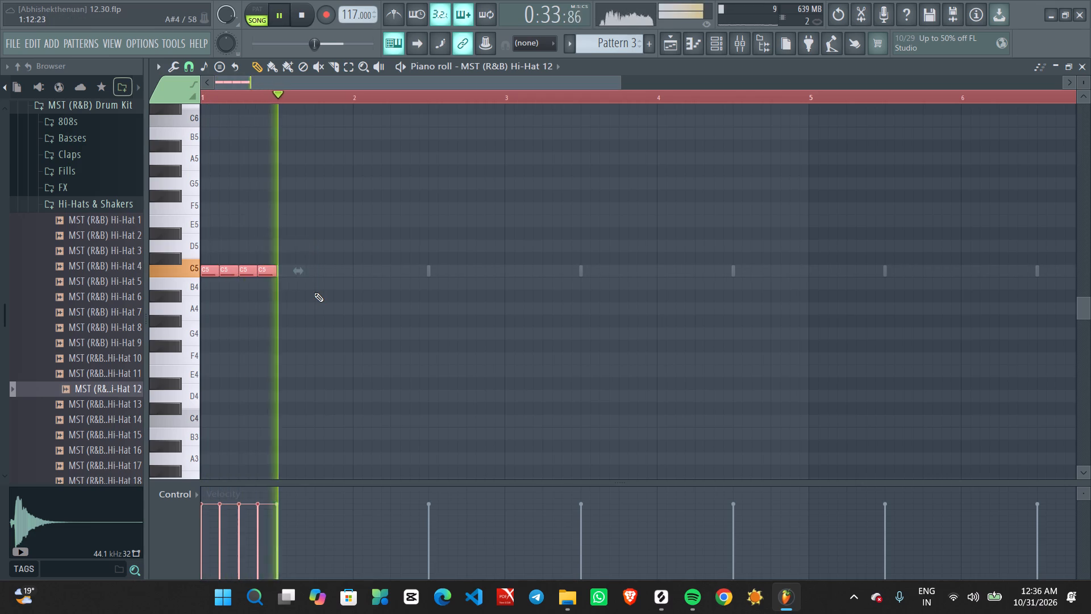
key(ctrl+b)
ctrl+scroll(437, 275, down, 7)
key(ctrl+d)
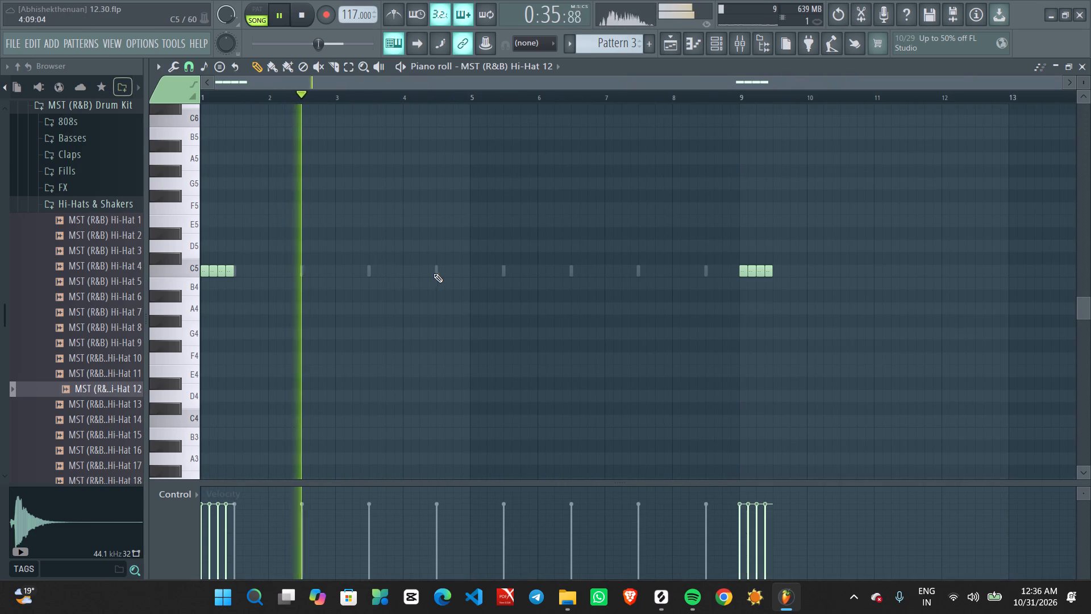
ctrl+scroll(431, 272, down, 5)
key(ctrl+z)
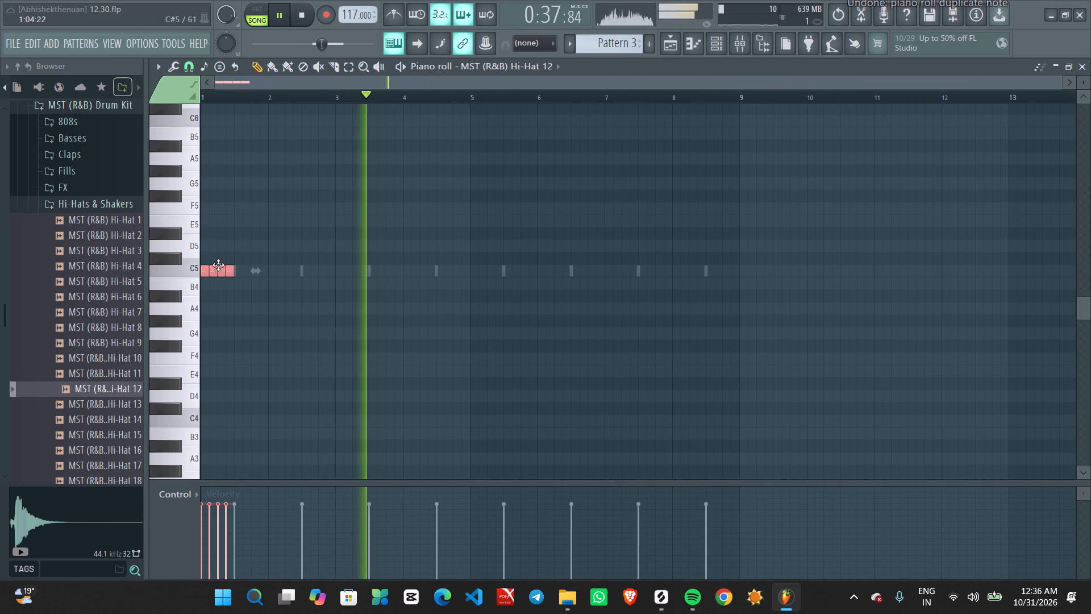
key(ctrl+b)
key(ctrl+b)
key(ctrl+b)
key(ctrl+b)
key(ctrl+b)
key(ctrl+b)
key(ctrl+b)
key(ctrl+b)
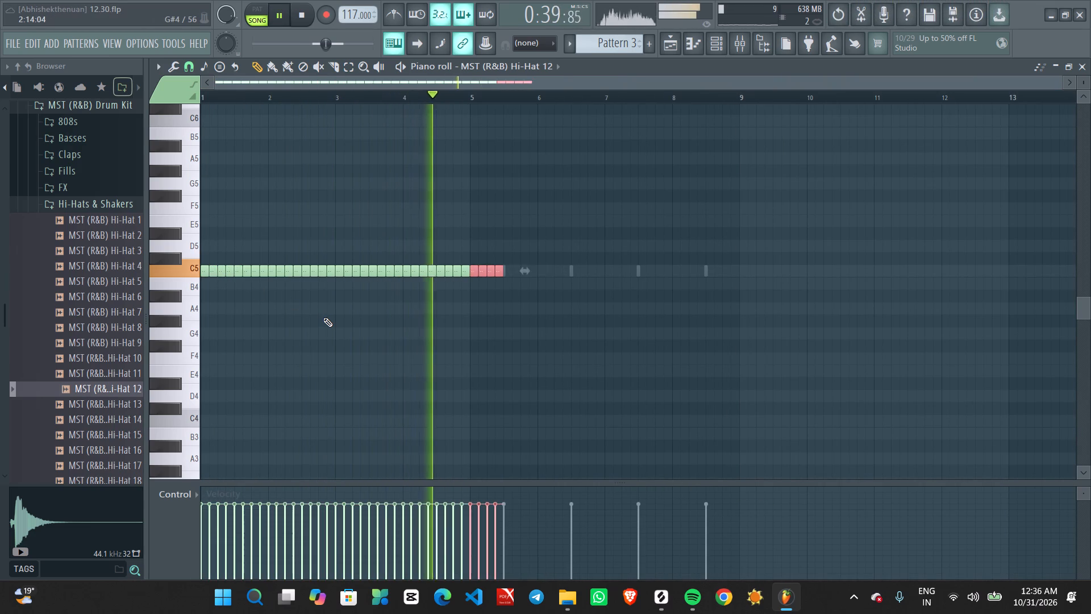
key(ctrl+b)
key(ctrl+b)
key(ctrl+b)
key(ctrl+b)
key(ctrl+b)
key(ctrl+b)
key(ctrl+b)
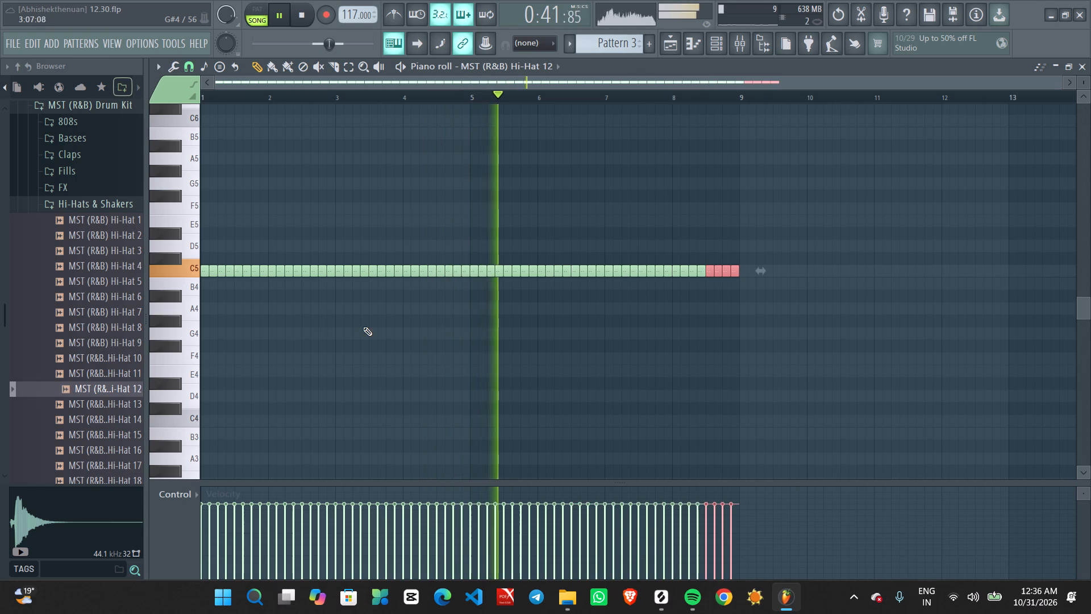
ctrl+click(364, 317)
Randomize the Hi-Hat 12 note levels with slight panning and stronger velocity and release variation, and accept.
ctrl+scroll(387, 362, up, 2)
middle_drag(384, 372, 802, 331)
key(space)
key(space)
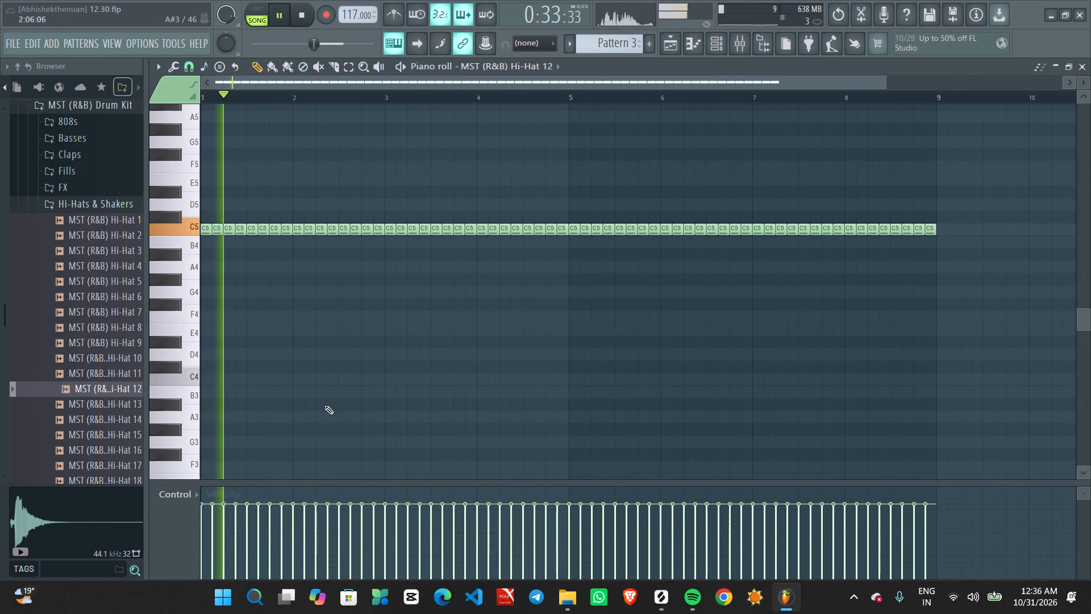
key(alt+r)
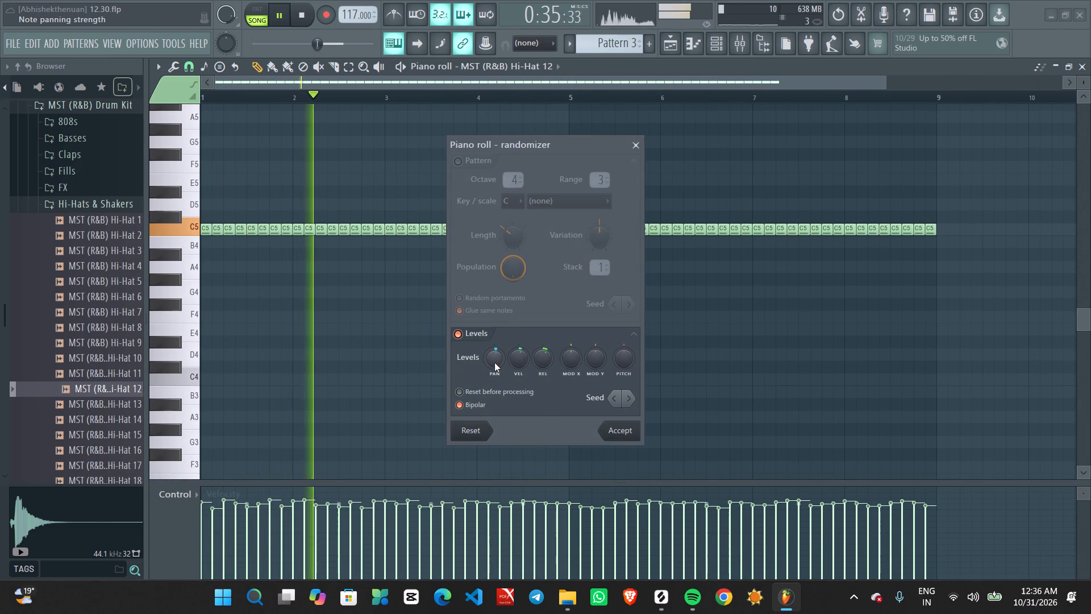
scroll(519, 362, up, 4)
scroll(520, 362, down, 3)
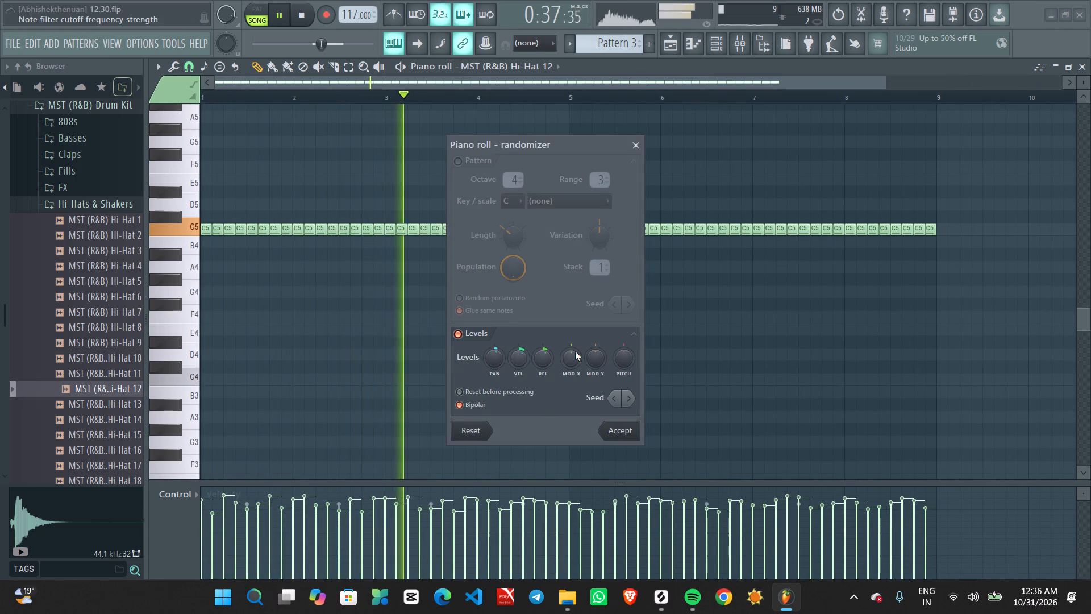
scroll(544, 358, up, 4)
scroll(544, 358, down, 2)
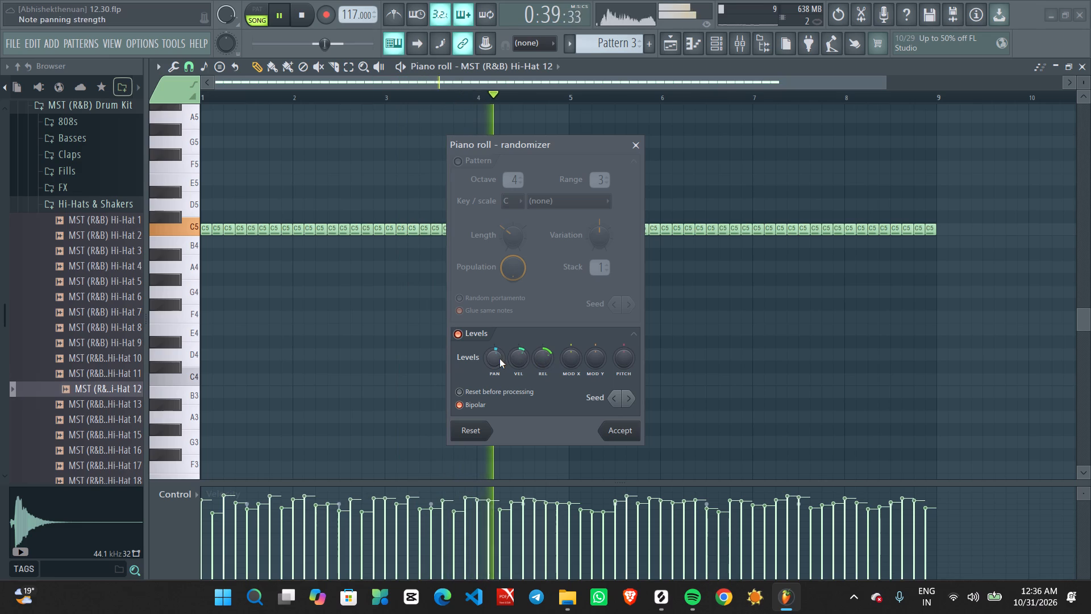
scroll(497, 359, up, 1)
click(622, 435)
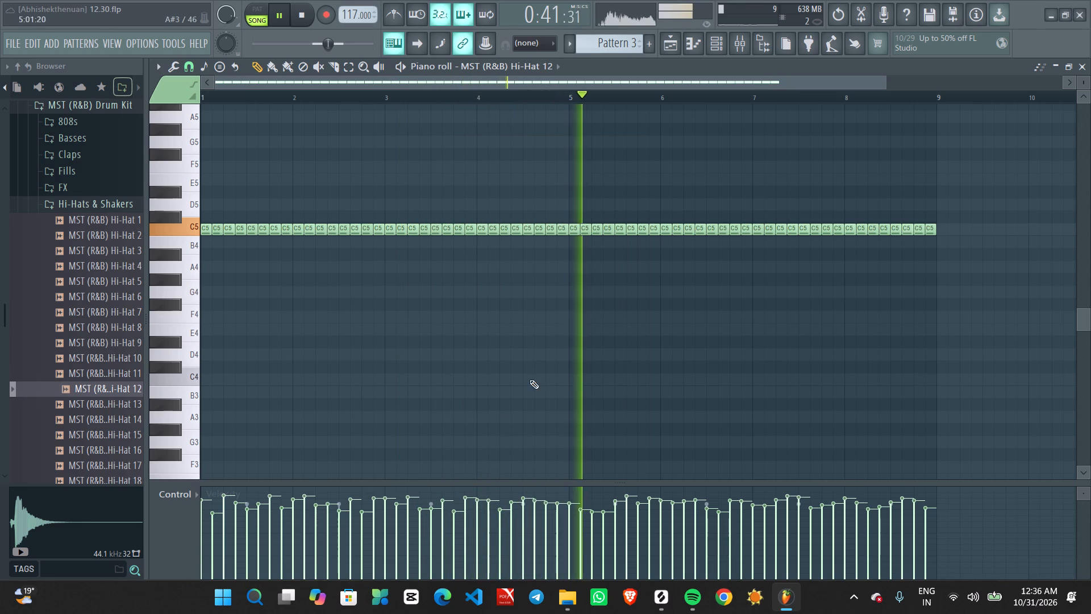
Select all Hi-Hat 12 notes, lower their velocity slightly, and deselect them.
shift+scroll(476, 362, up, 2)
ctrl+scroll(505, 366, up, 2)
middle_drag(437, 379, 614, 383)
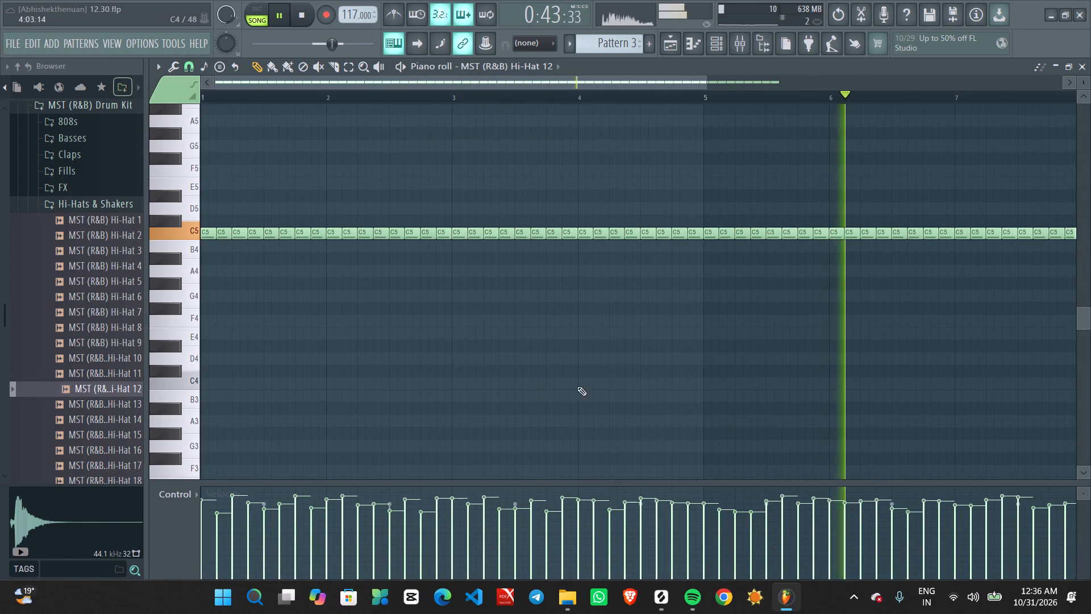
ctrl+scroll(503, 387, down, 2)
key(ctrl+a)
alt+scroll(205, 492, down, 3)
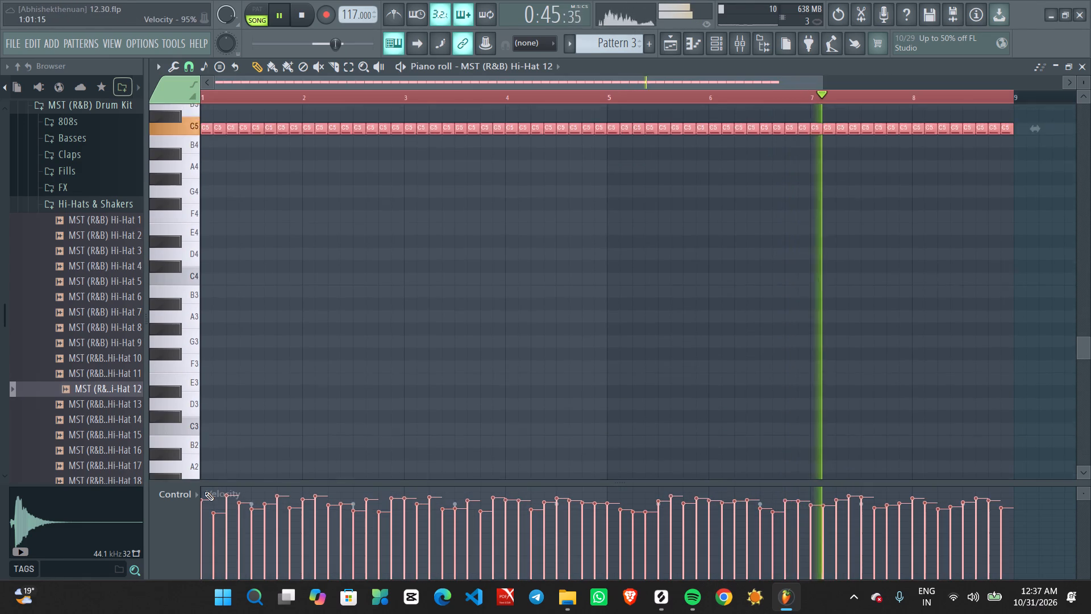
alt+scroll(205, 492, down, 1)
alt+scroll(386, 418, up, 1)
alt+scroll(417, 395, down, 4)
key(ctrl+d)
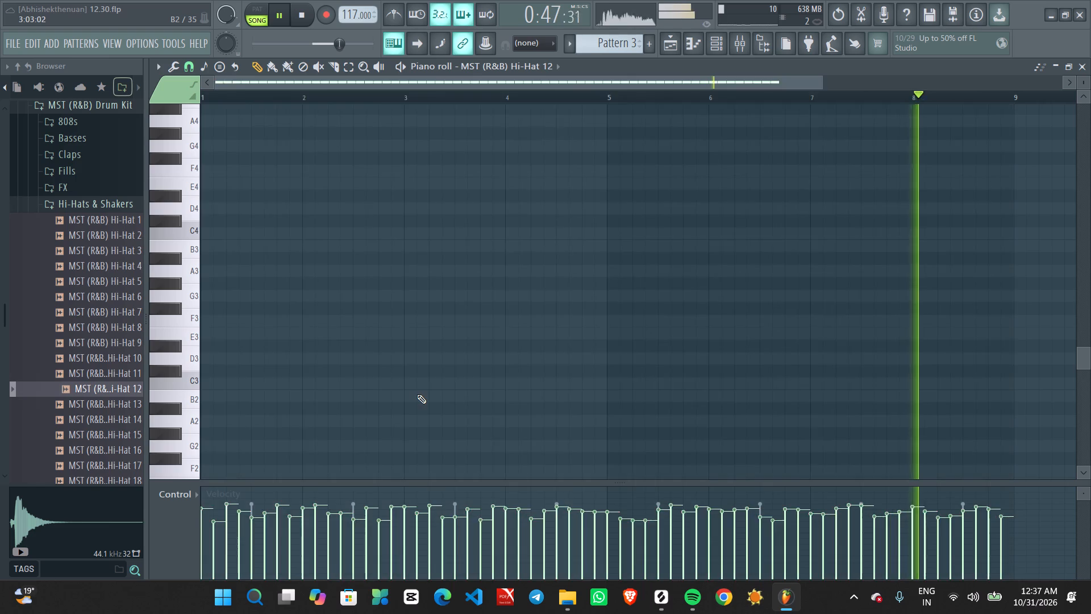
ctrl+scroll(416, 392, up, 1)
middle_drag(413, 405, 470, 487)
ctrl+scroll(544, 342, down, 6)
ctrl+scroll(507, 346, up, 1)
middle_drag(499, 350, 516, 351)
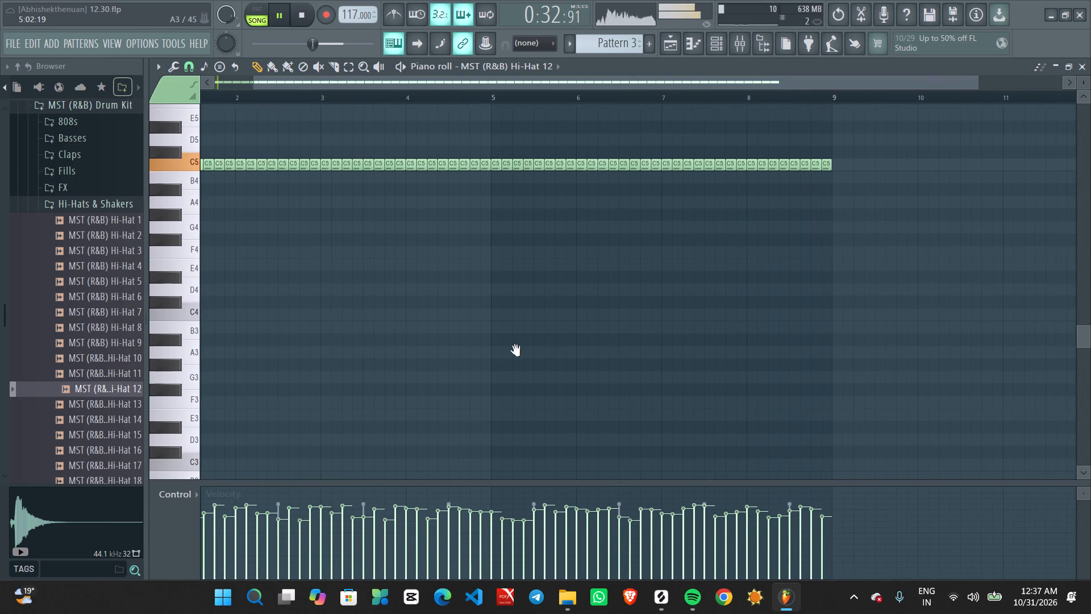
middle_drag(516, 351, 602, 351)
Route the MST (R&B) Hi-Hat 12 channel to mixer track 32, closed hihat, and show that track in the mixer.
click(718, 42)
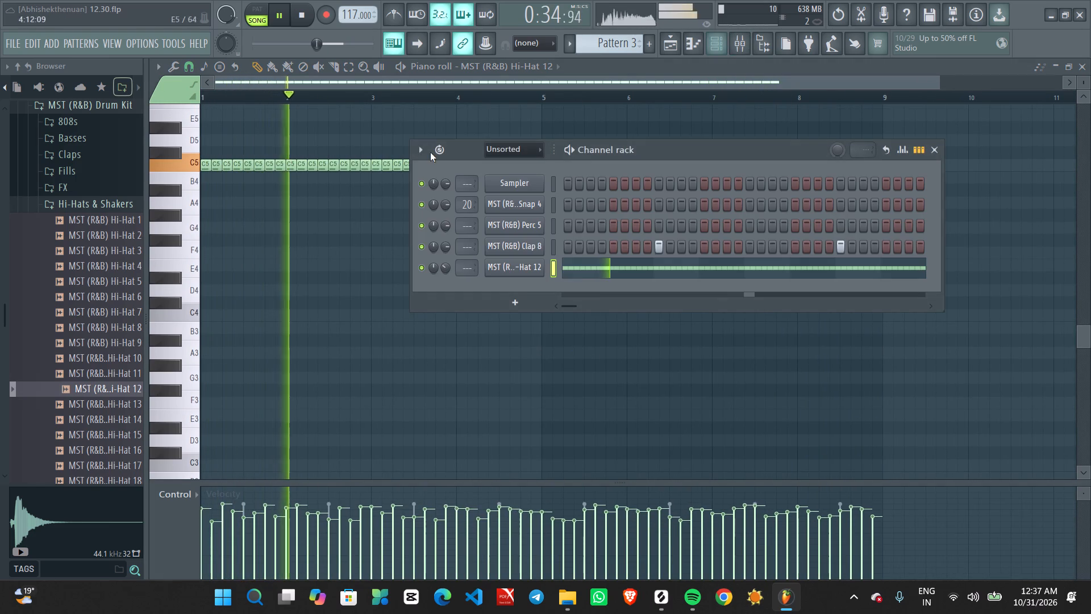
scroll(467, 269, up, 15)
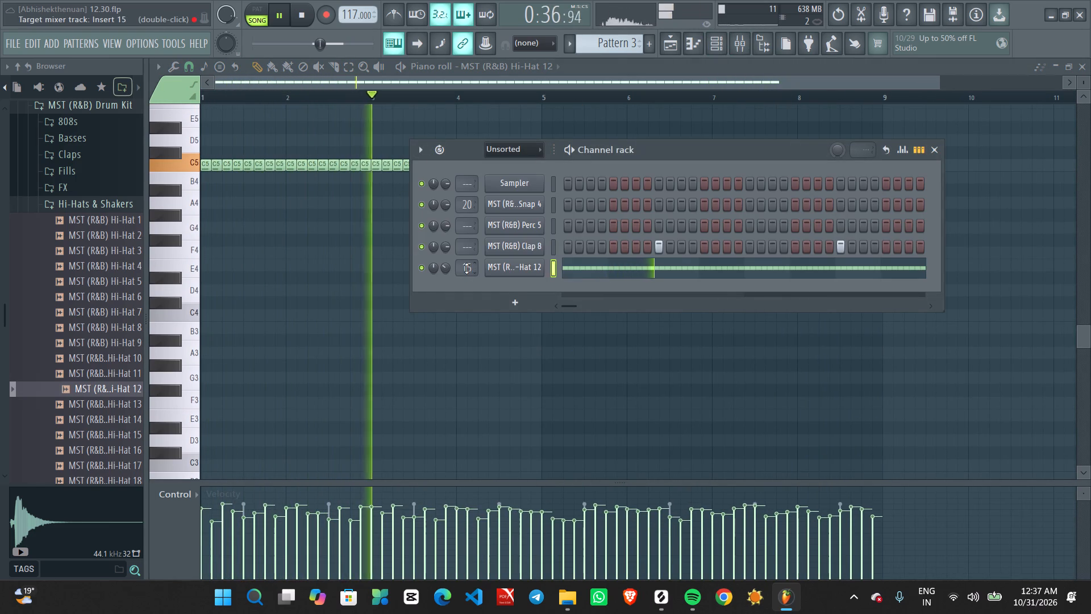
scroll(467, 268, up, 16)
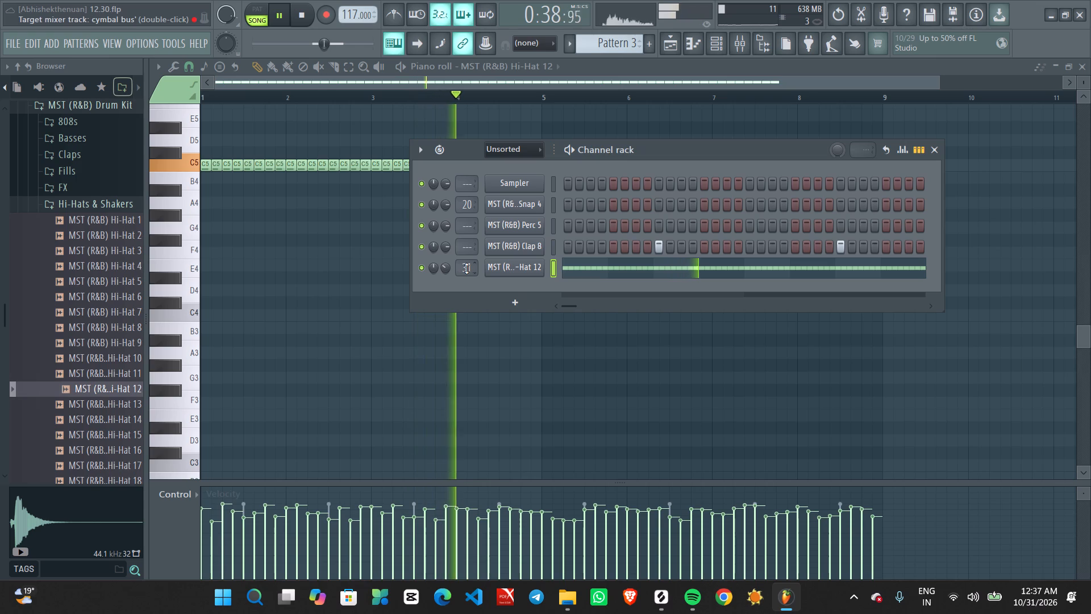
scroll(467, 268, up, 1)
double_click(467, 268)
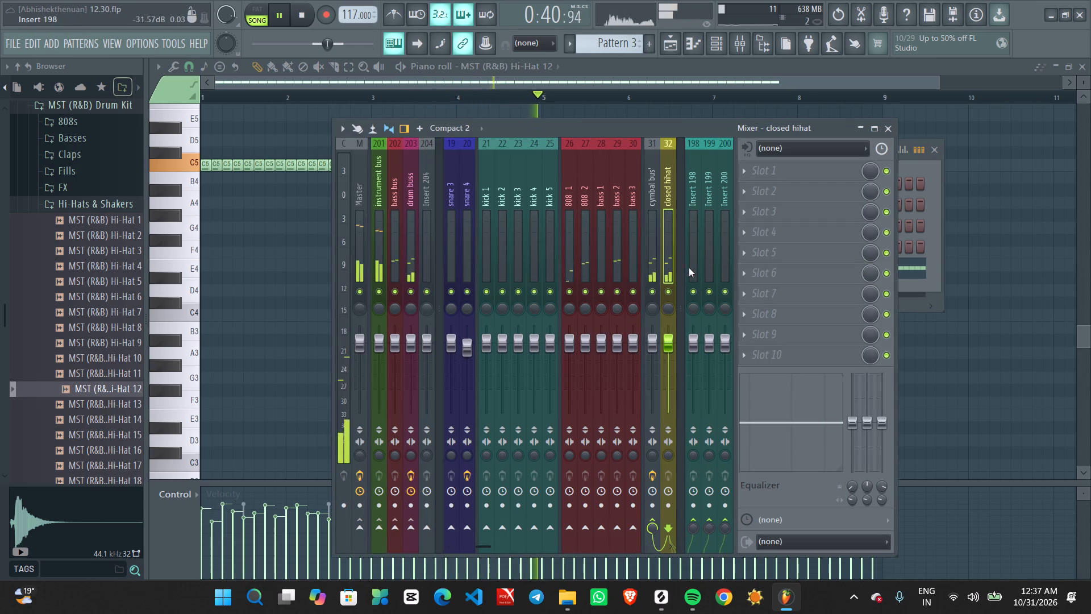
Pan the closed hihat mixer track about 19% right.
scroll(630, 202, down, 3)
scroll(526, 310, up, 3)
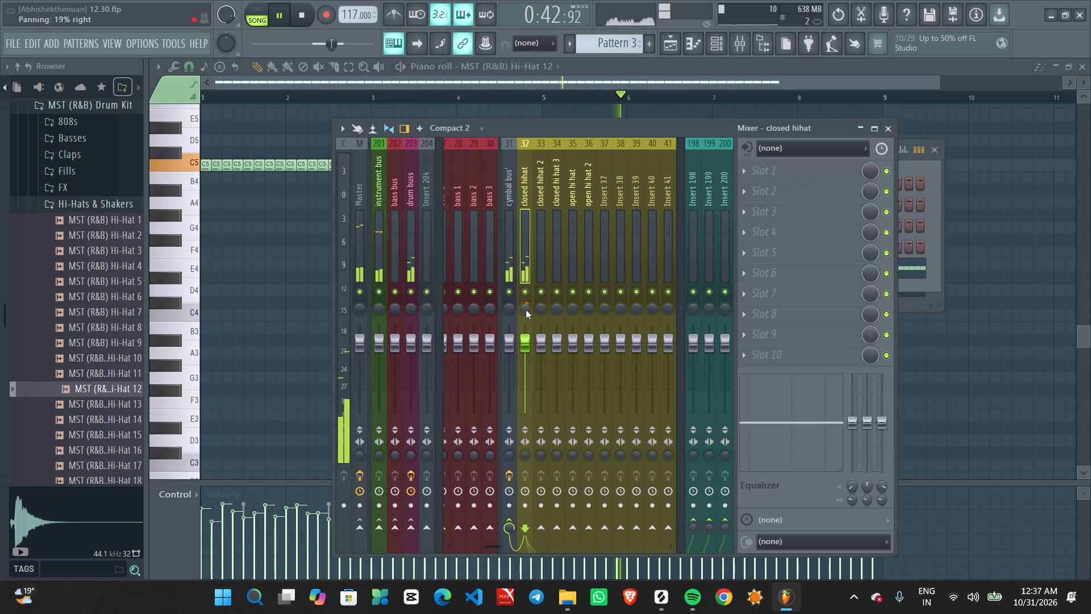
click(777, 229)
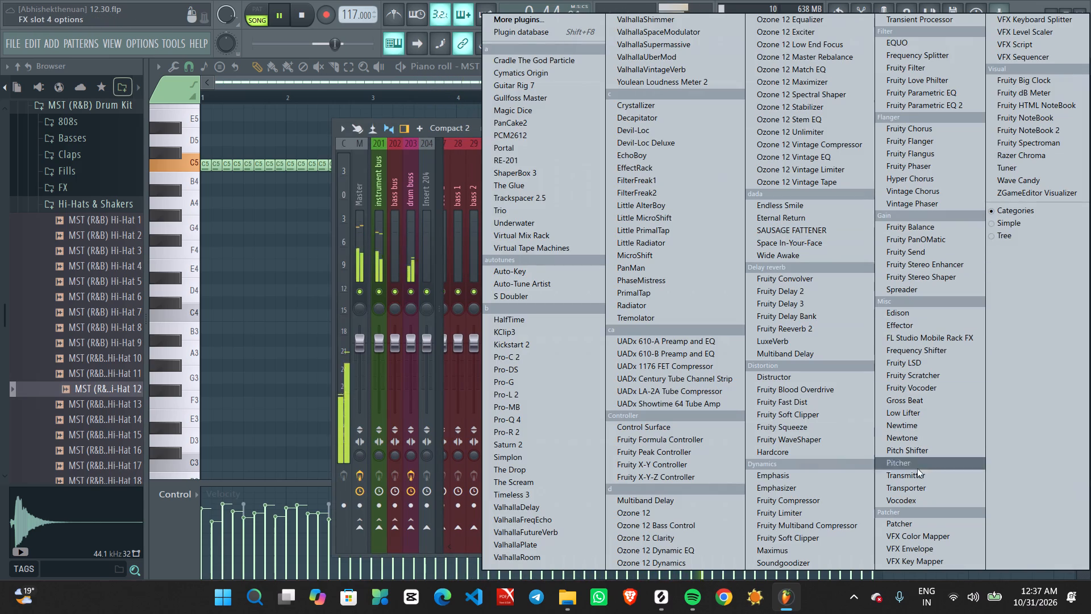
click(472, 136)
Add Fruity Reeverb 2 to Insert 198 with wet at maximum, dry at minimum, 19% stereo separation and low cut at 555 Hz.
click(693, 218)
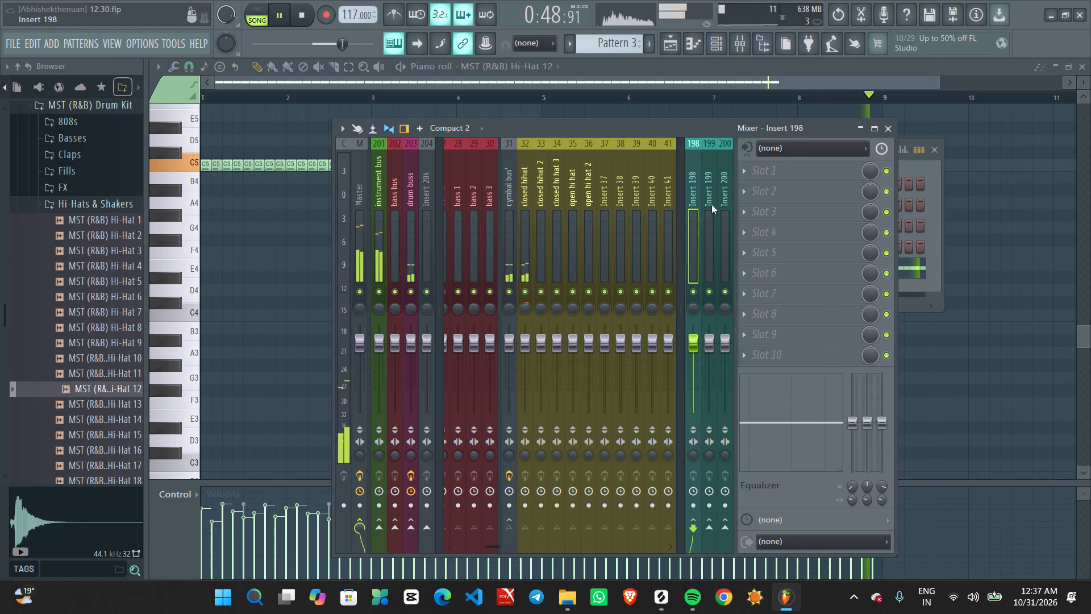
click(787, 168)
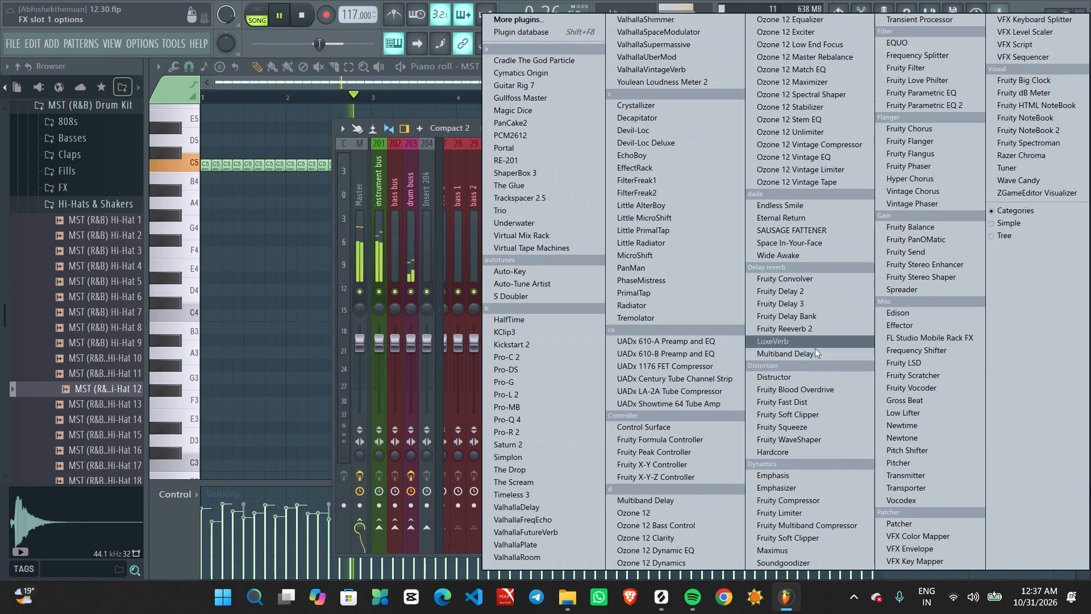
click(815, 330)
drag(631, 276, 631, 246)
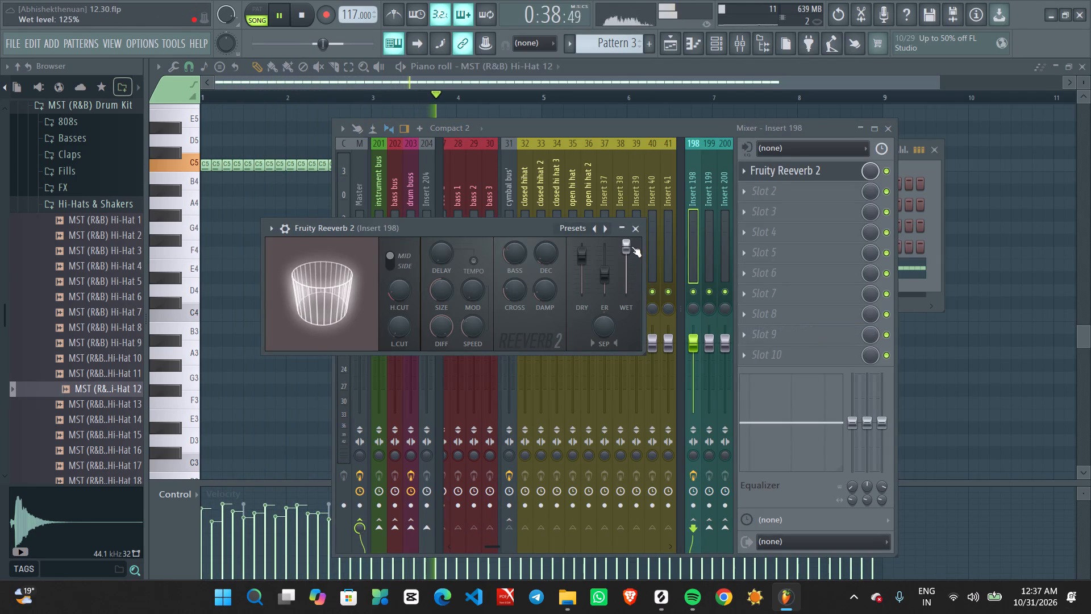
drag(631, 246, 638, 139)
drag(580, 260, 569, 520)
scroll(603, 331, down, 3)
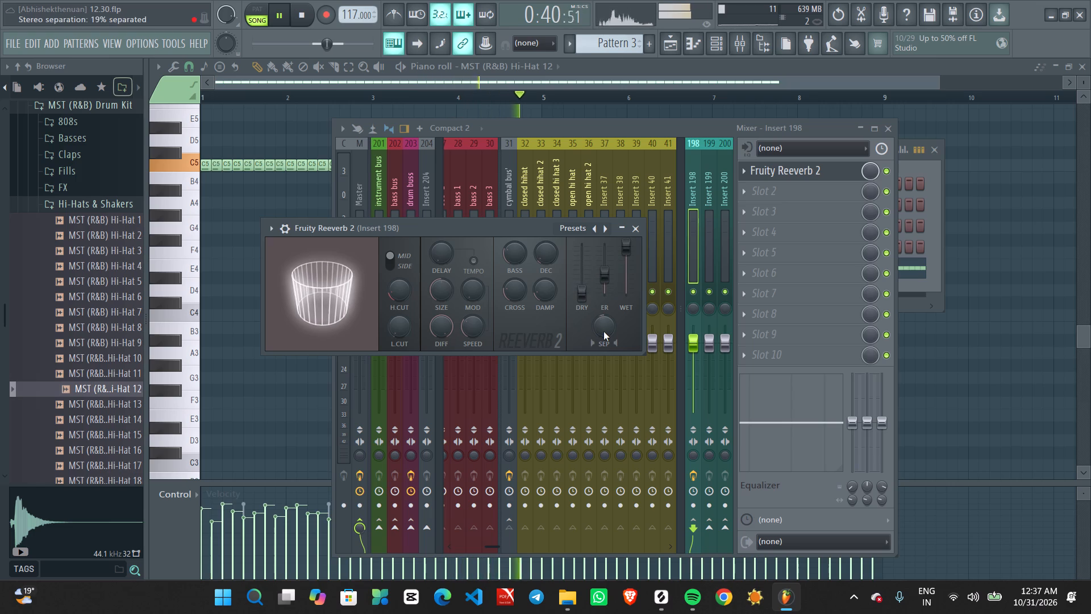
scroll(603, 331, down, 1)
scroll(401, 329, up, 6)
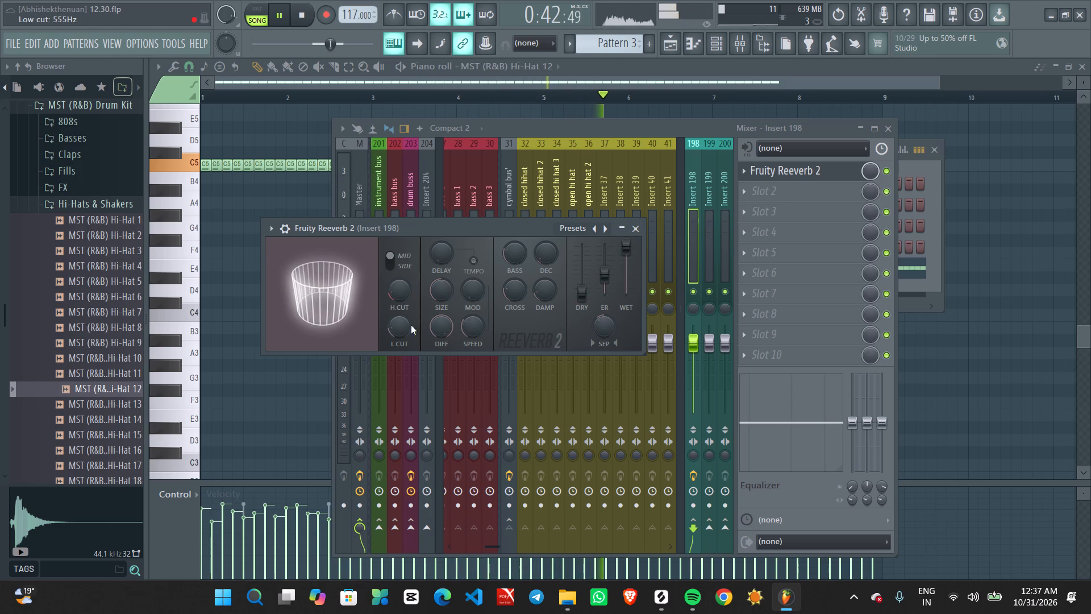
click(633, 225)
Add Fruity Parametric EQ 2 on Insert 198 with the 20Hz + 18kHz cut preset, raising the high-pass and lowering the low-pass to about 10 kHz.
click(799, 223)
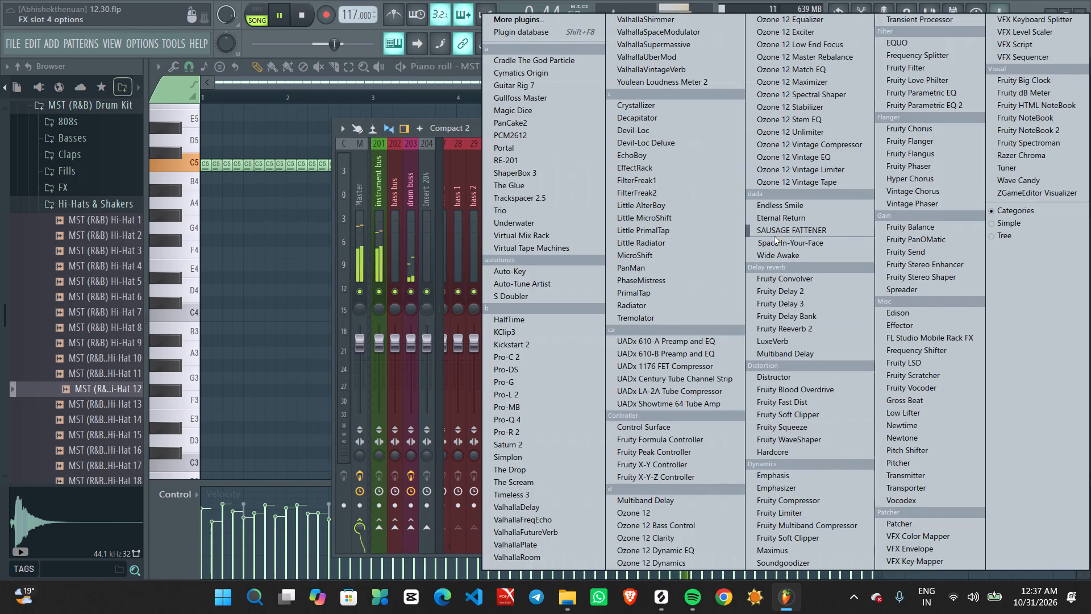
click(954, 109)
double_click(624, 135)
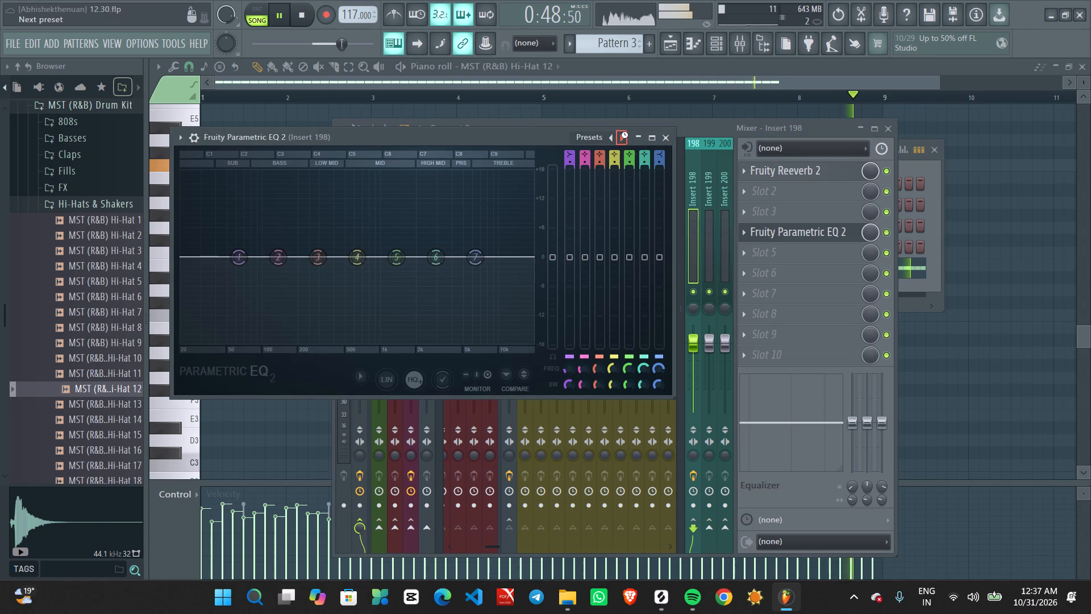
drag(197, 250, 559, 248)
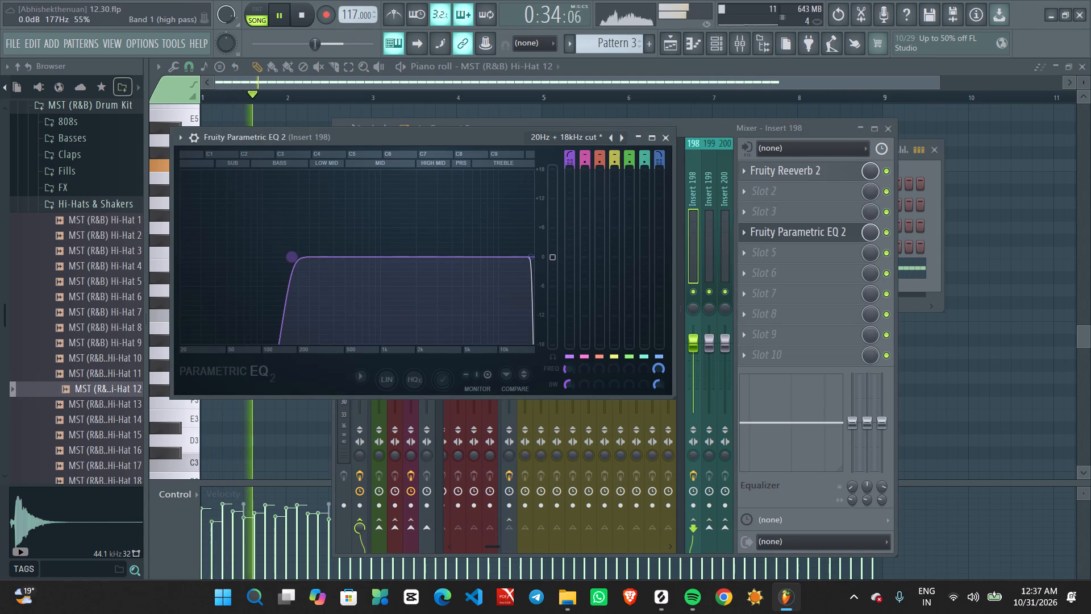
drag(559, 248, 516, 258)
drag(517, 260, 434, 265)
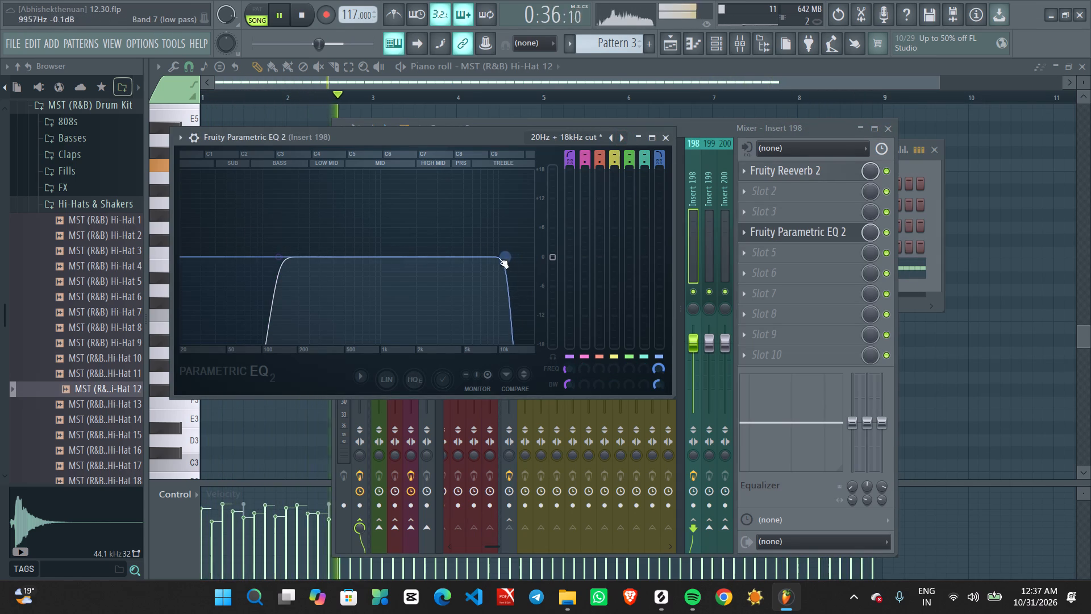
click(274, 259)
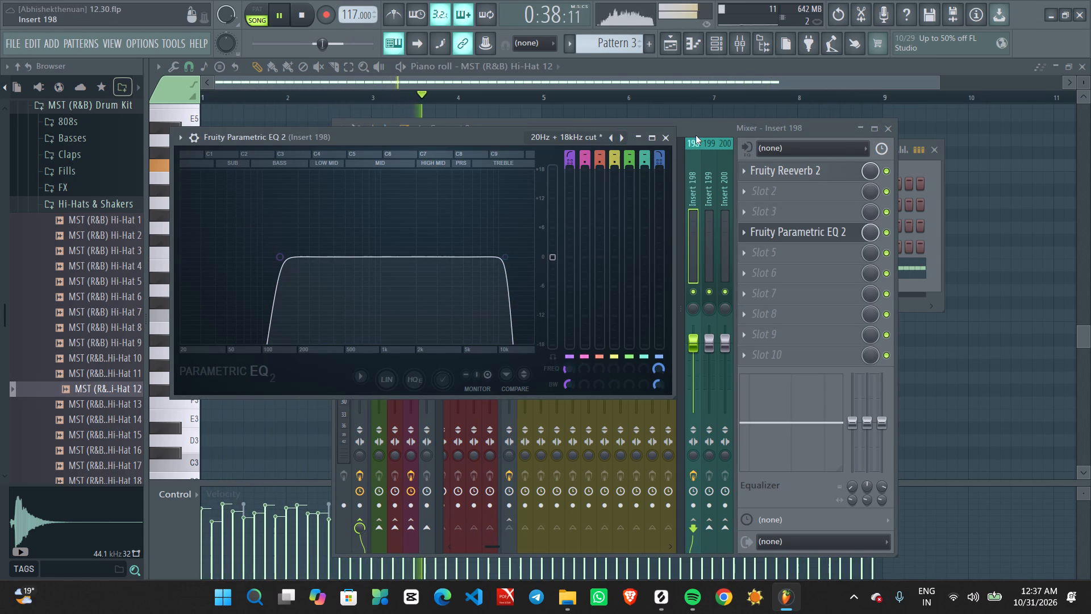
click(672, 135)
Send the closed hihat mixer track to the Insert 198 reverb at a low level.
drag(678, 131, 636, 110)
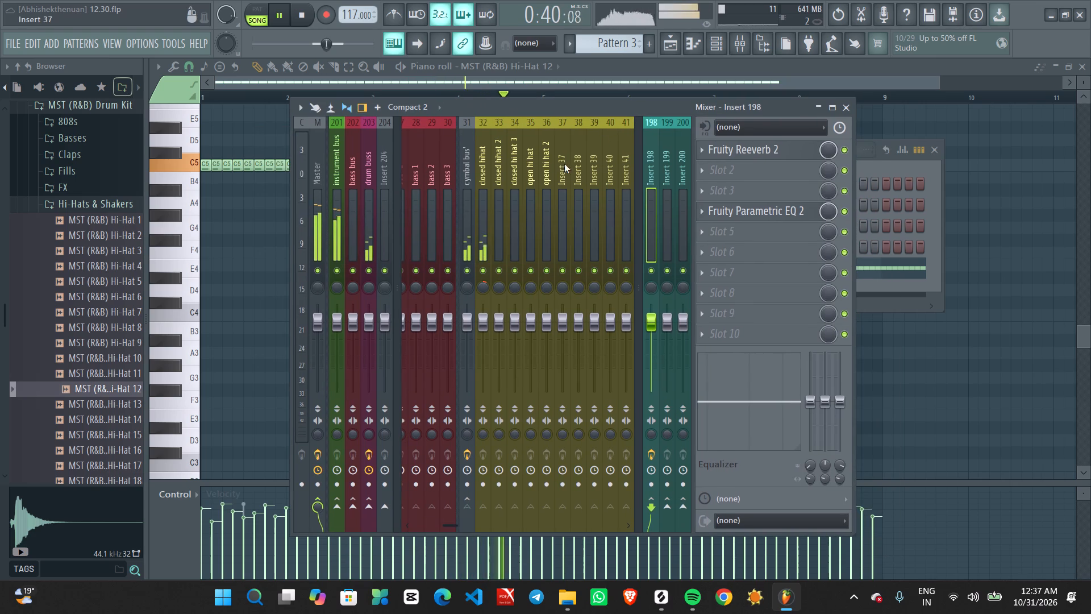
click(486, 231)
scroll(650, 510, up, 8)
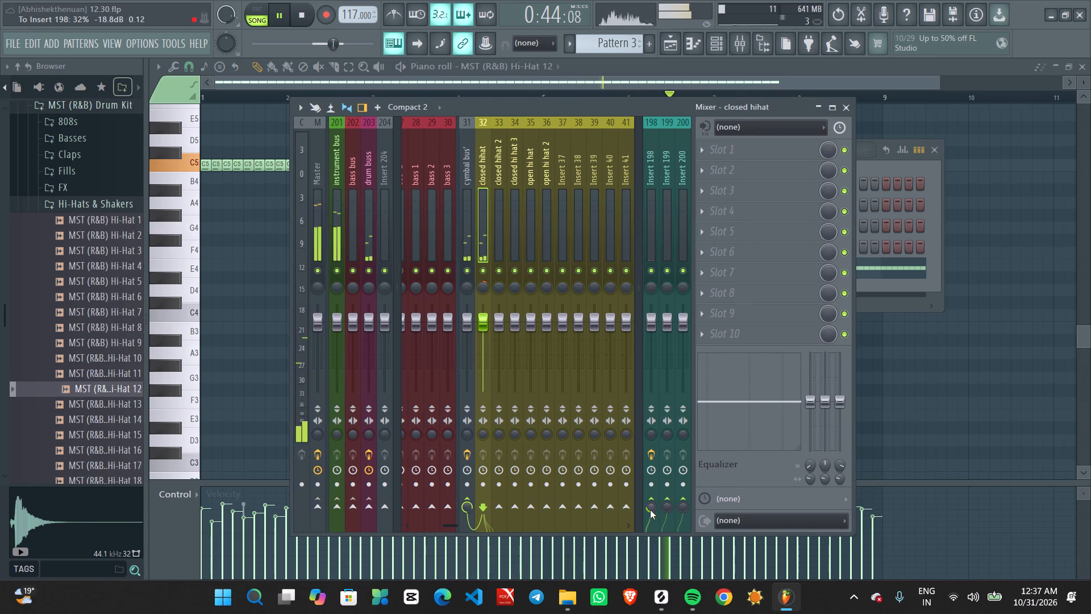
scroll(650, 510, down, 1)
scroll(650, 510, up, 1)
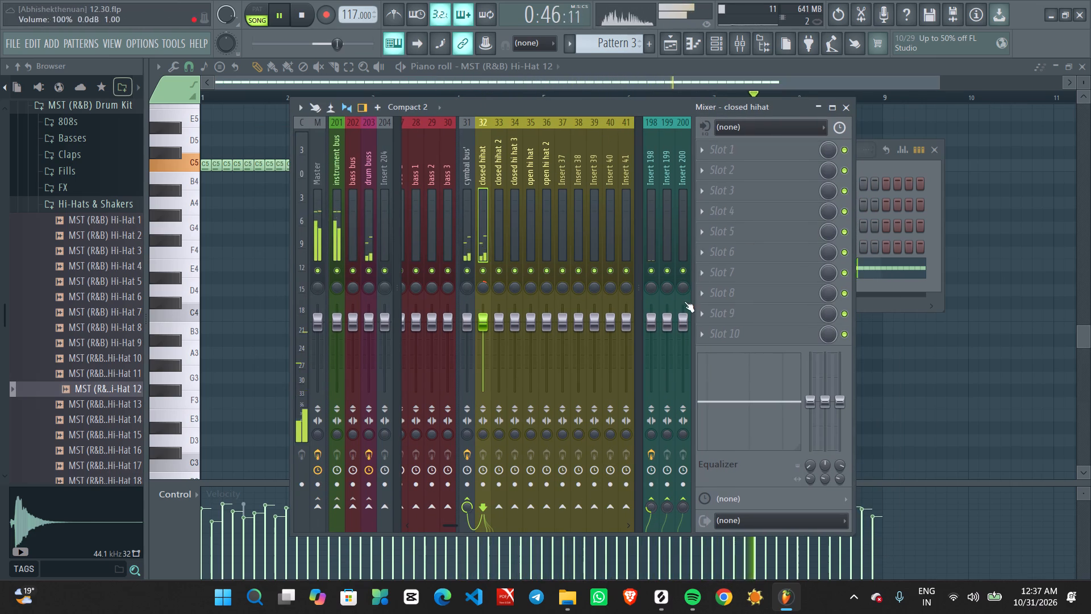
Audition samples in the R&B kit's Kicks folder and add MST (R&B) Kick 3 as a new channel below Hi-Hat 12.
click(719, 42)
scroll(35, 307, up, 1)
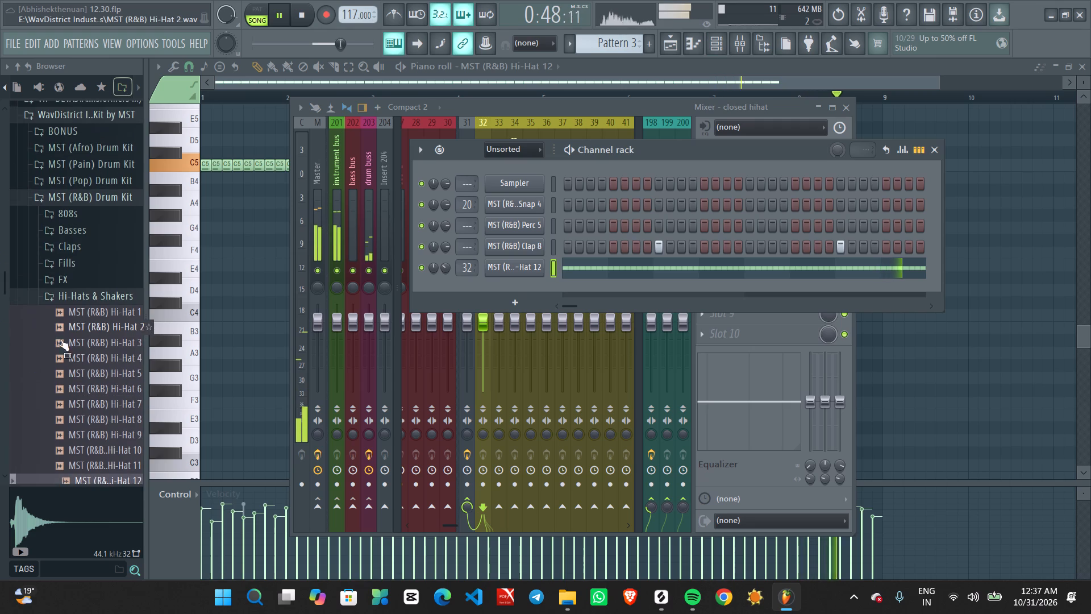
click(87, 294)
click(89, 316)
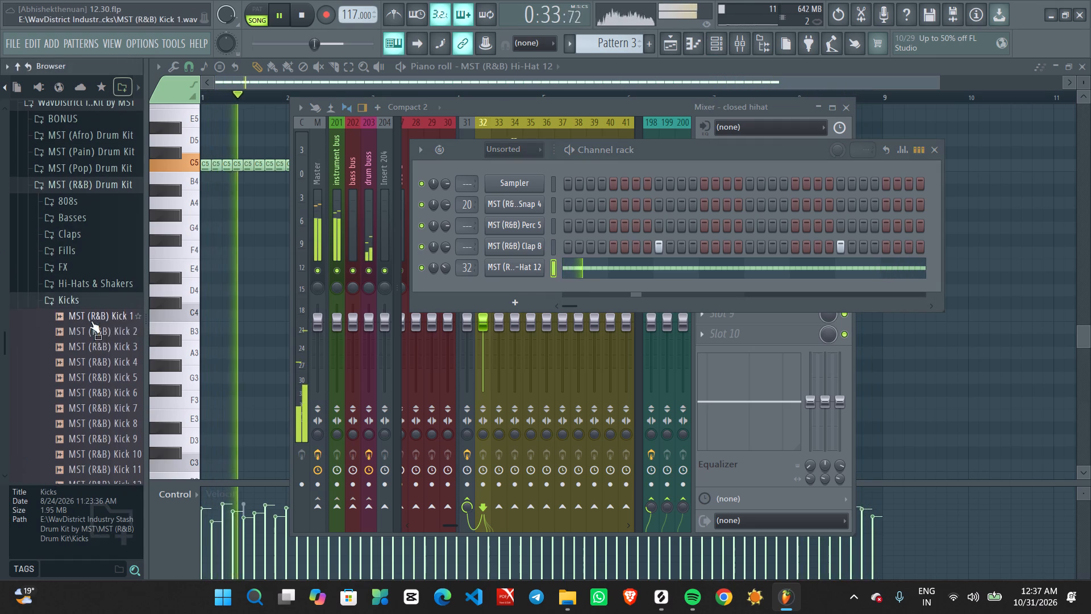
click(93, 341)
key(space)
click(101, 398)
click(90, 360)
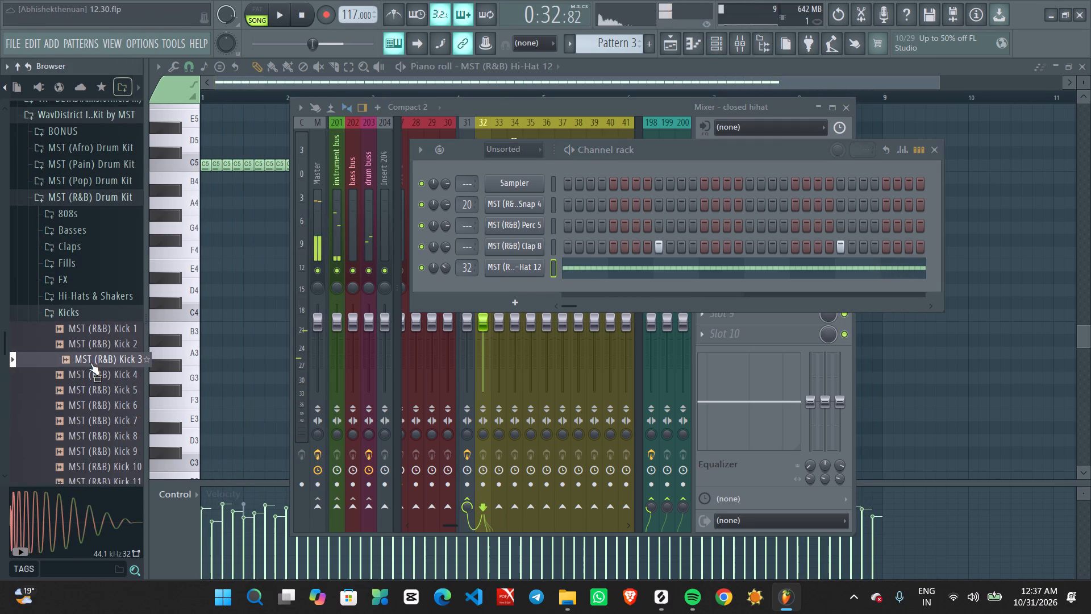
click(90, 363)
click(95, 376)
click(95, 360)
drag(95, 360, 480, 282)
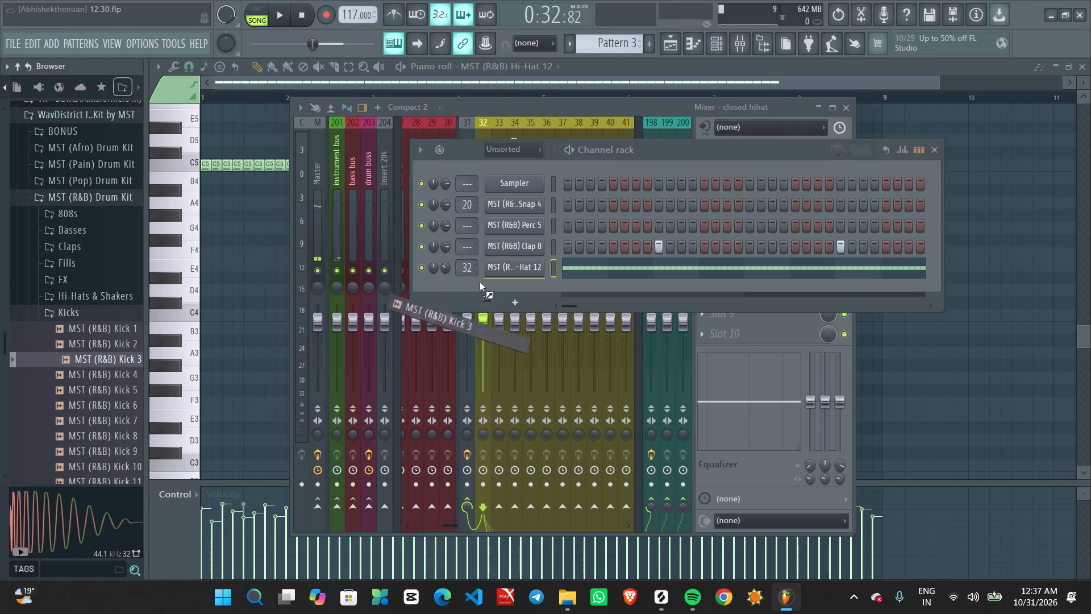
drag(480, 282, 507, 280)
Program Kick 3 hits on steps 1, 15, 19 and 23, checking the rhythm with playback.
key(space)
key(space)
click(568, 290)
key(space)
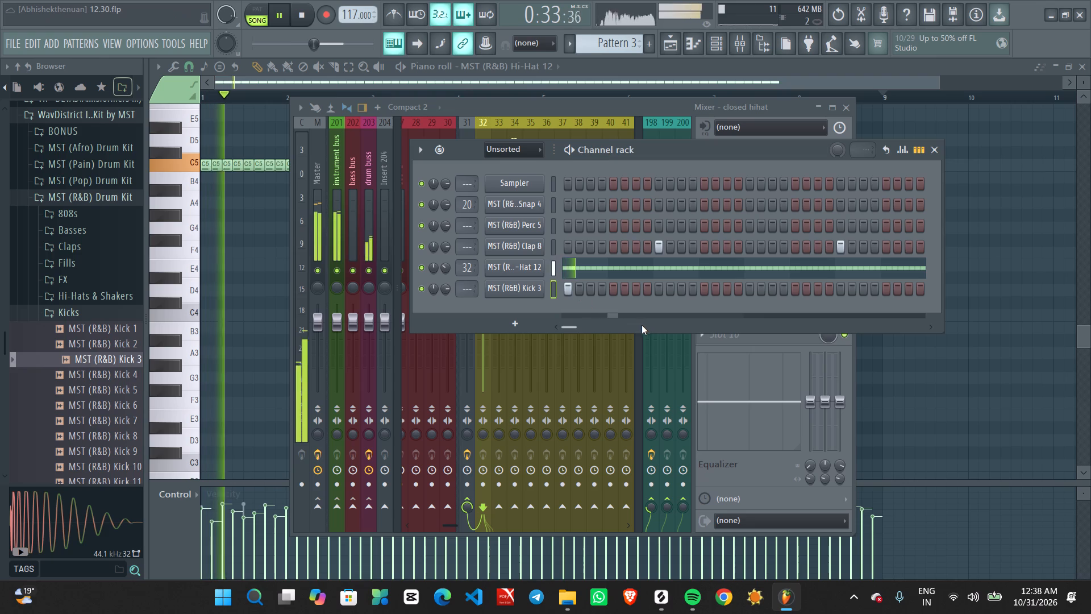
click(774, 294)
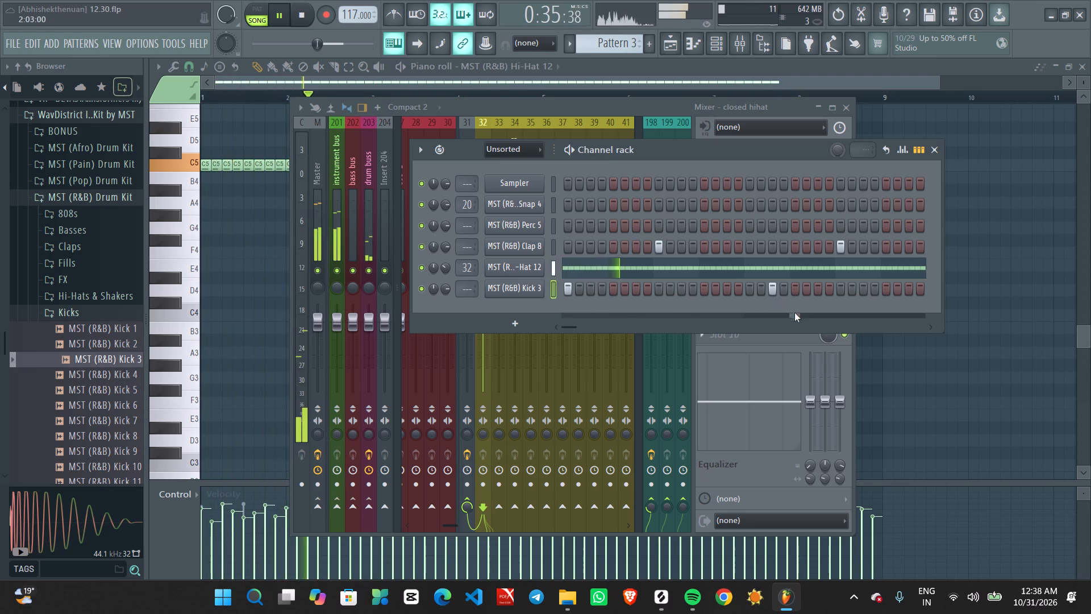
click(806, 292)
key(space)
key(space)
right_click(805, 288)
click(817, 291)
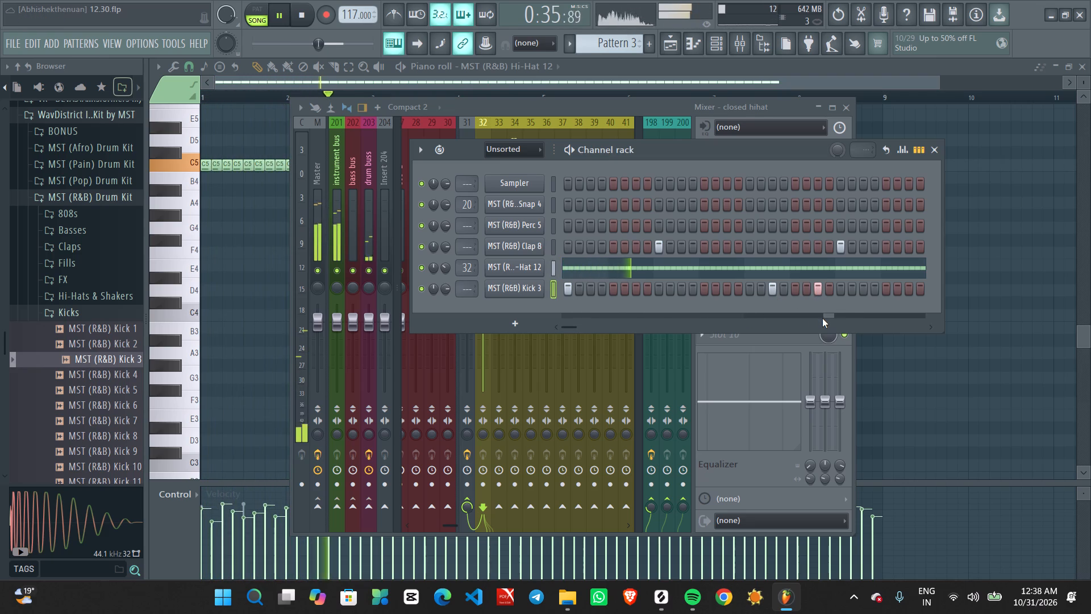
key(space)
key(space)
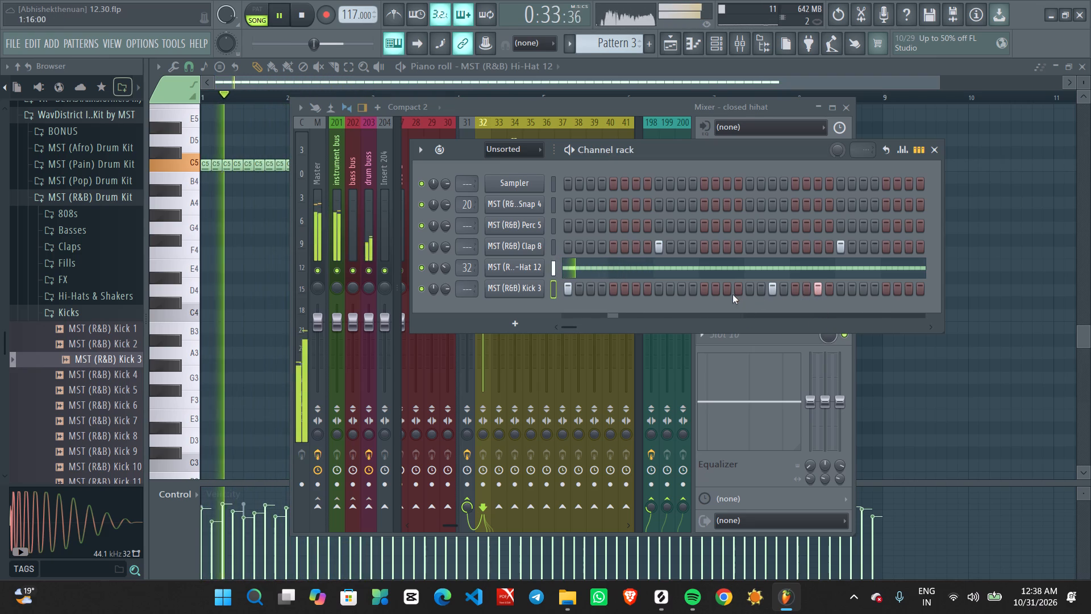
click(729, 293)
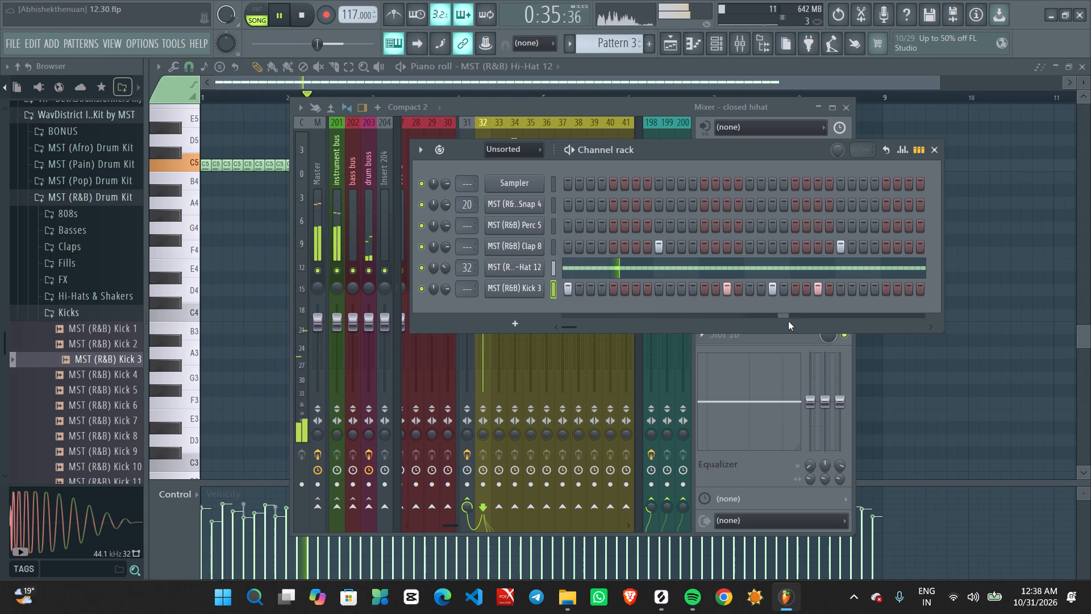
key(space)
Open Kick 3 in the piano roll, deselect its notes and play back the kick pattern.
right_click(502, 297)
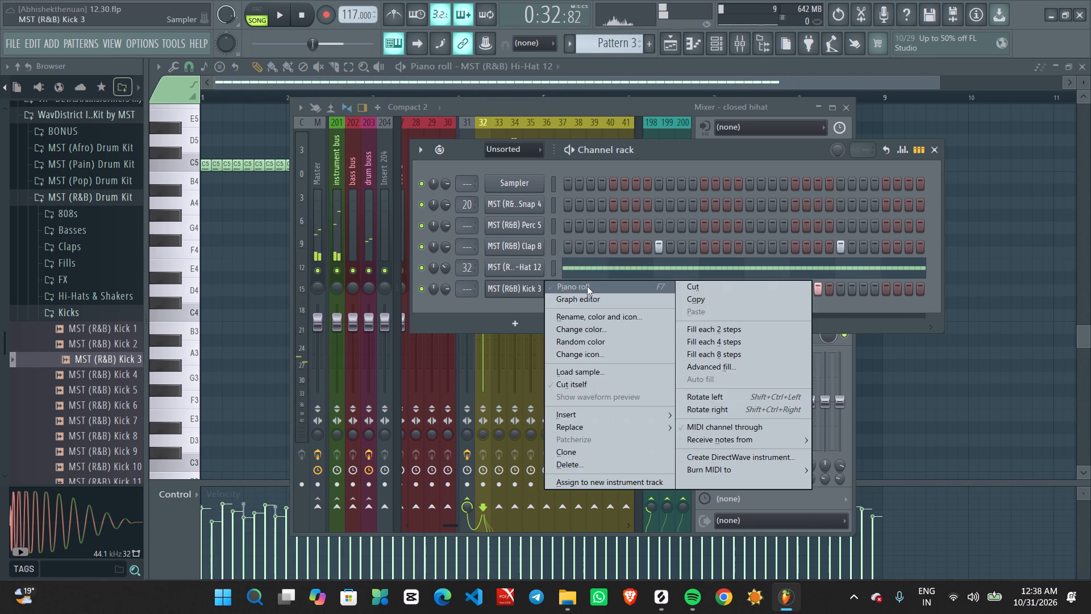
click(587, 287)
key(shift+d)
ctrl+scroll(396, 364, up, 2)
middle_drag(355, 355, 712, 443)
key(space)
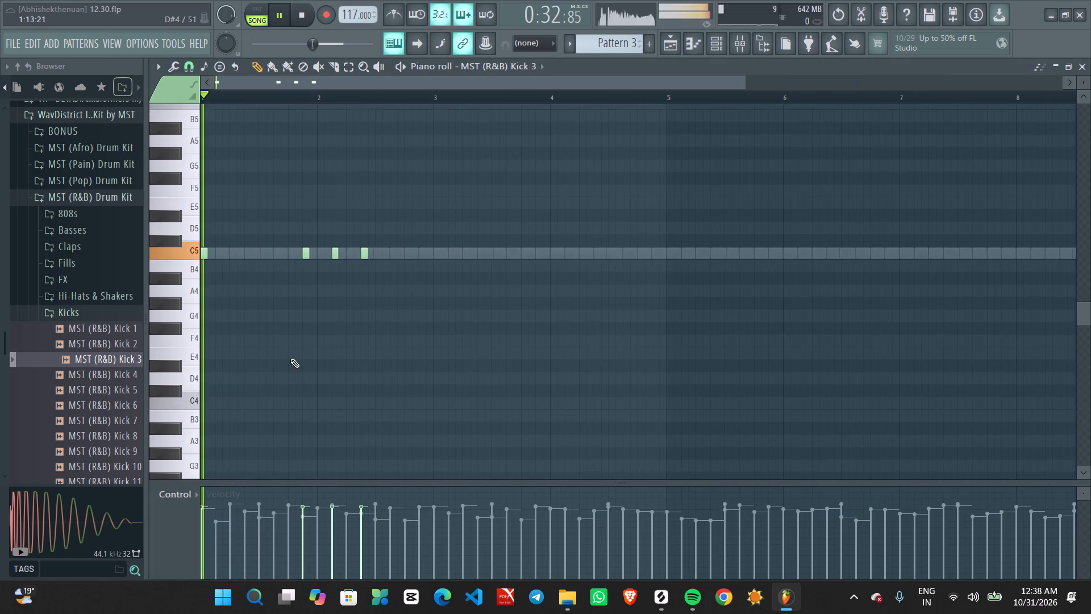
ctrl+scroll(271, 341, up, 1)
middle_drag(316, 352, 572, 354)
key(space)
Set the piano roll's scale highlighting to Minor Natural (Aeolian).
click(673, 49)
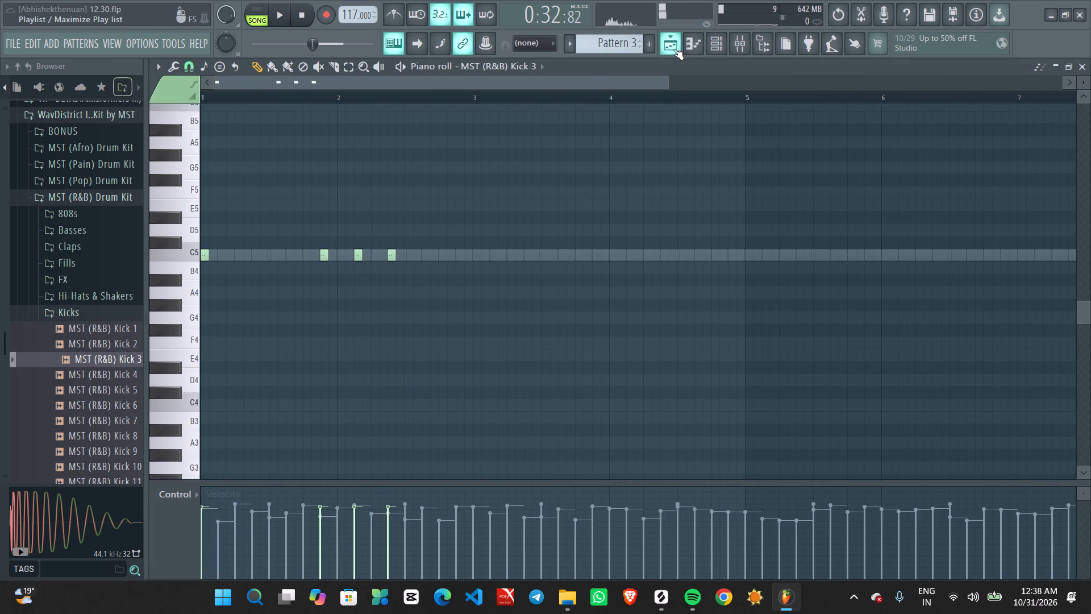
click(686, 40)
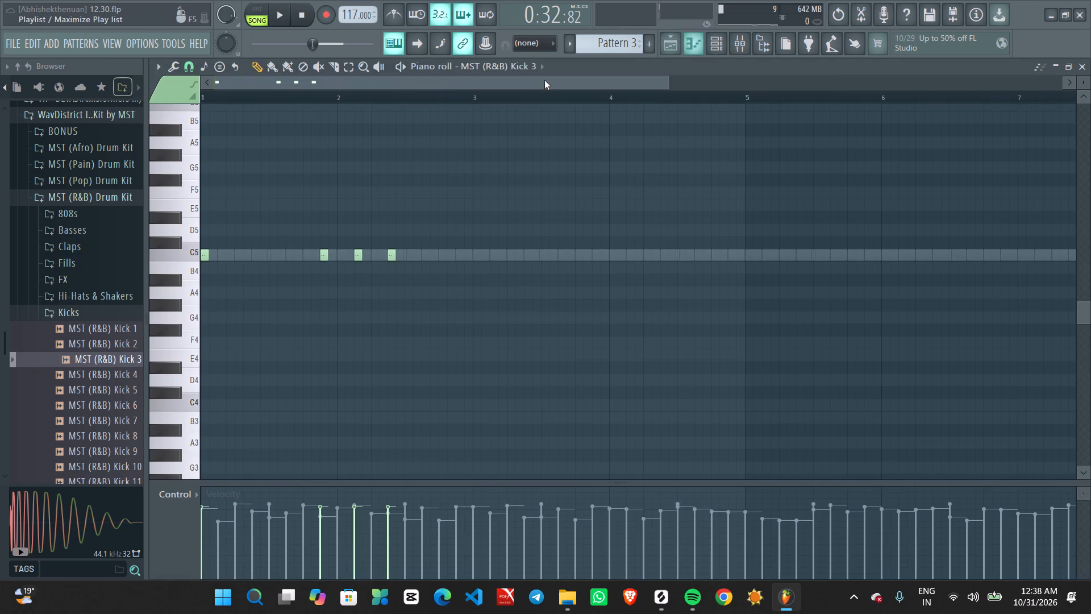
click(153, 64)
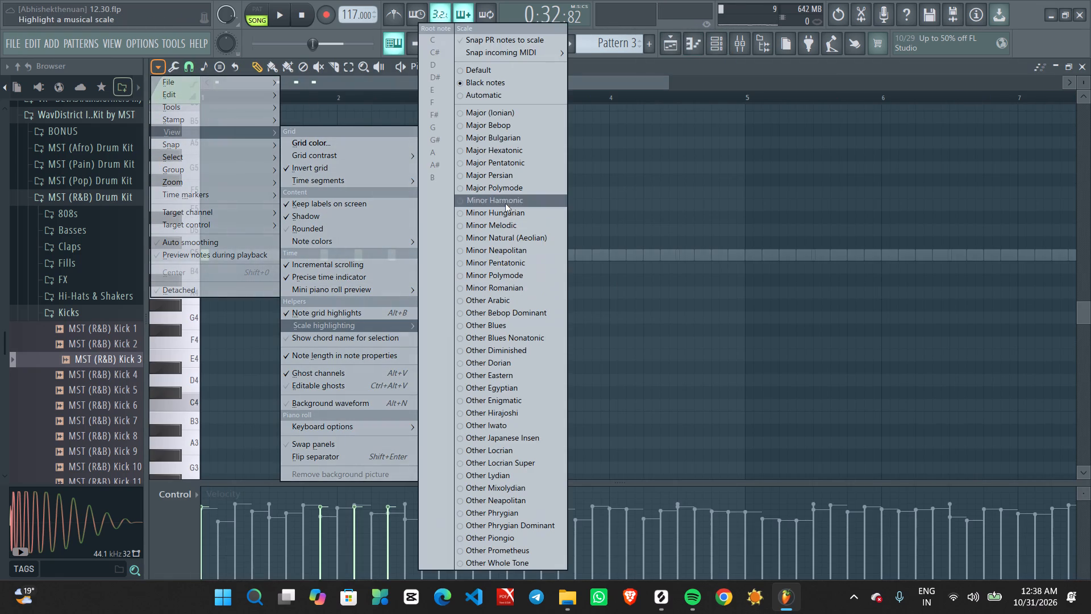
click(521, 239)
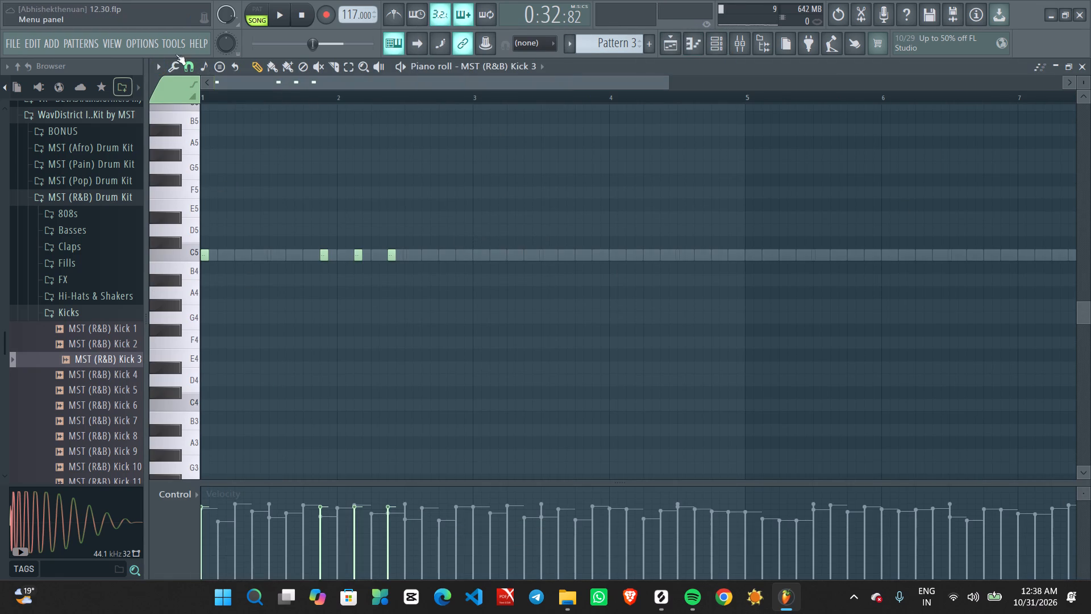
Set the root note of the piano roll's scale highlighting to G.
click(156, 67)
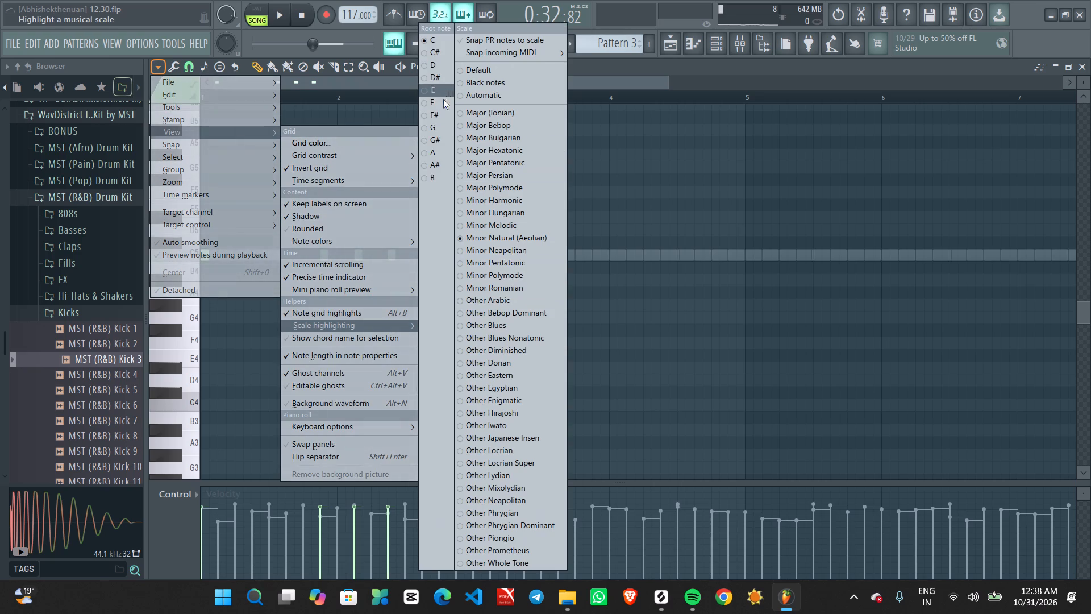
click(440, 132)
Play back the kick pattern and delete the kick note on step 15 of bar 1.
key(space)
ctrl+scroll(302, 286, up, 2)
middle_drag(363, 300, 507, 297)
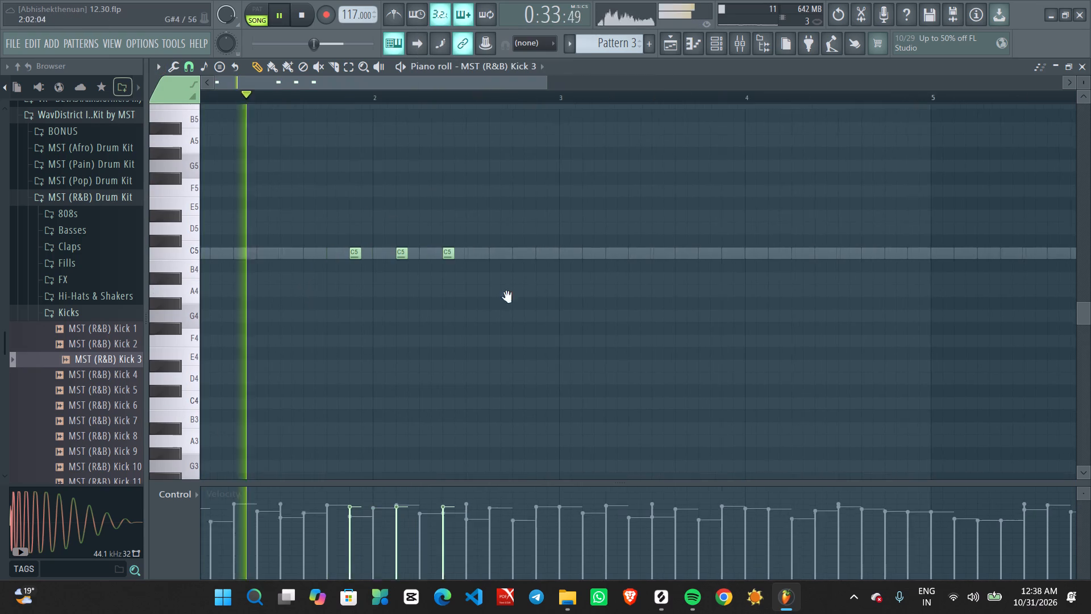
middle_drag(507, 297, 534, 297)
ctrl+scroll(347, 317, up, 1)
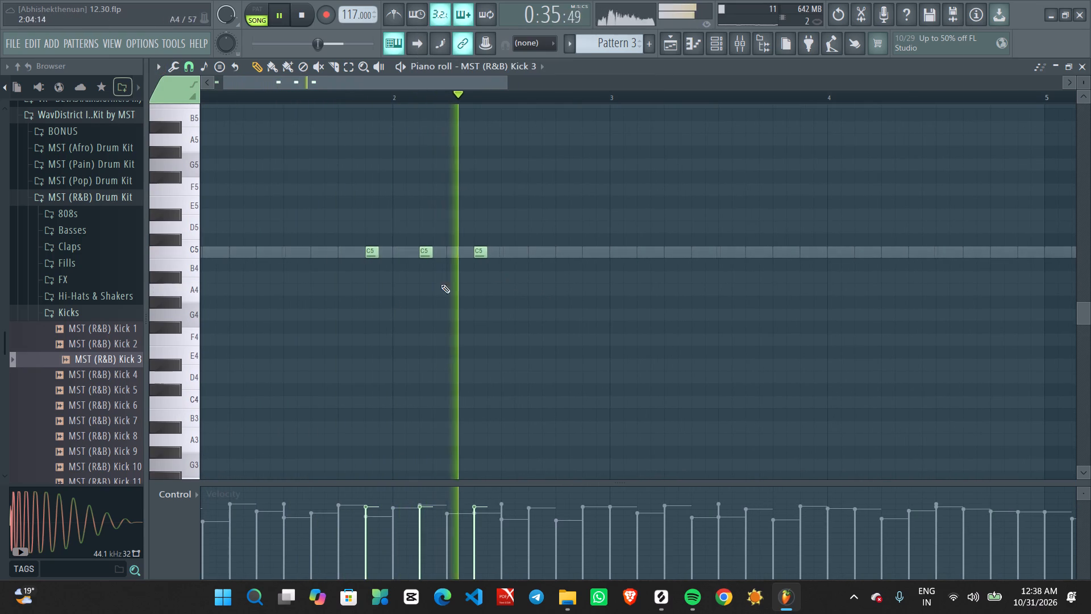
ctrl+scroll(525, 266, down, 3)
key(space)
key(space)
right_drag(355, 254, 307, 253)
ctrl+scroll(338, 280, up, 1)
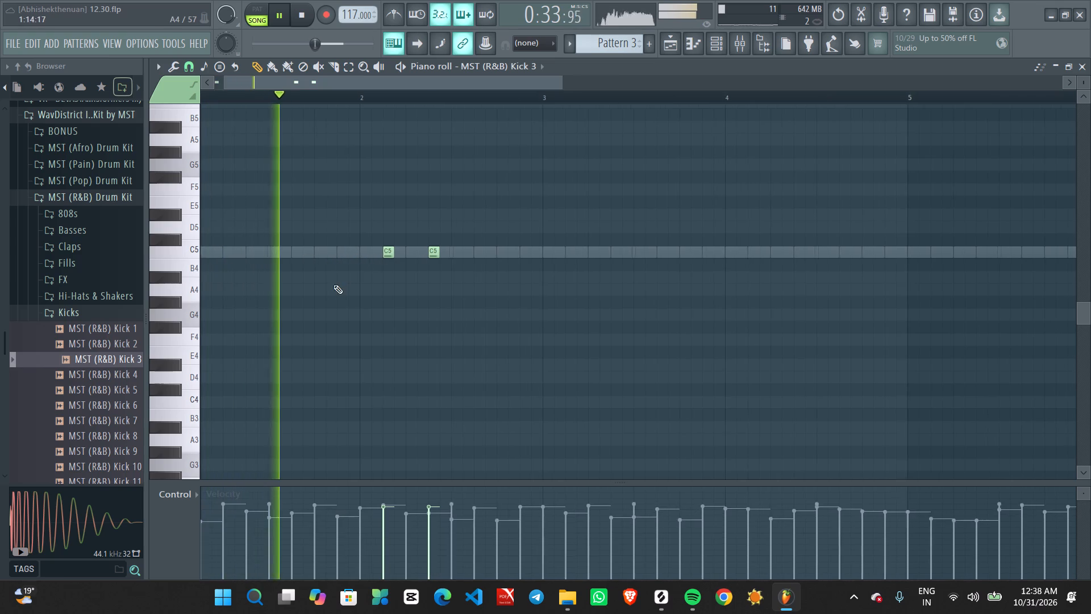
middle_drag(347, 290, 568, 293)
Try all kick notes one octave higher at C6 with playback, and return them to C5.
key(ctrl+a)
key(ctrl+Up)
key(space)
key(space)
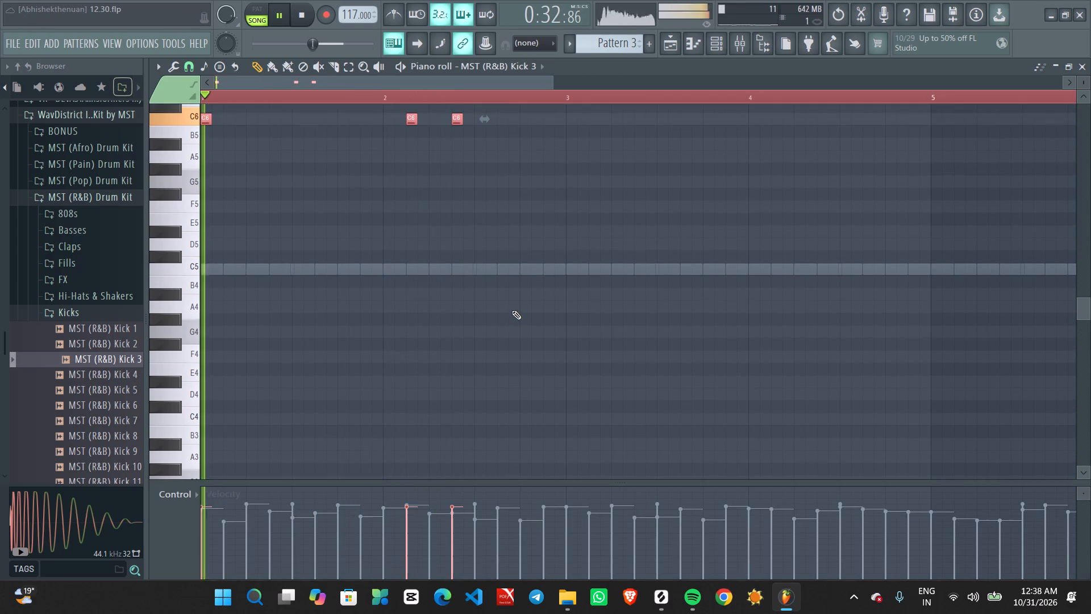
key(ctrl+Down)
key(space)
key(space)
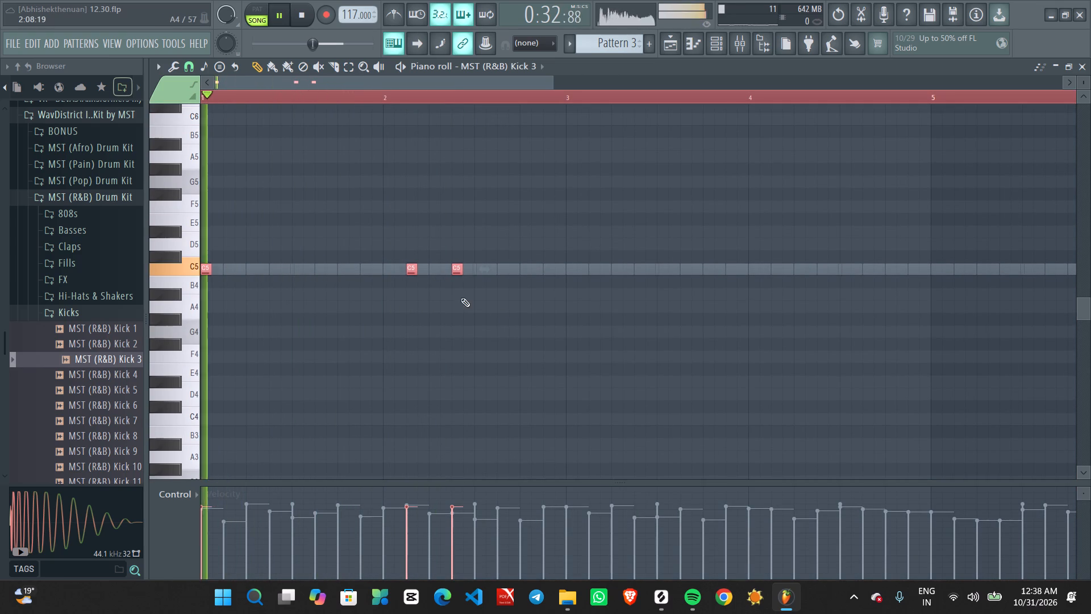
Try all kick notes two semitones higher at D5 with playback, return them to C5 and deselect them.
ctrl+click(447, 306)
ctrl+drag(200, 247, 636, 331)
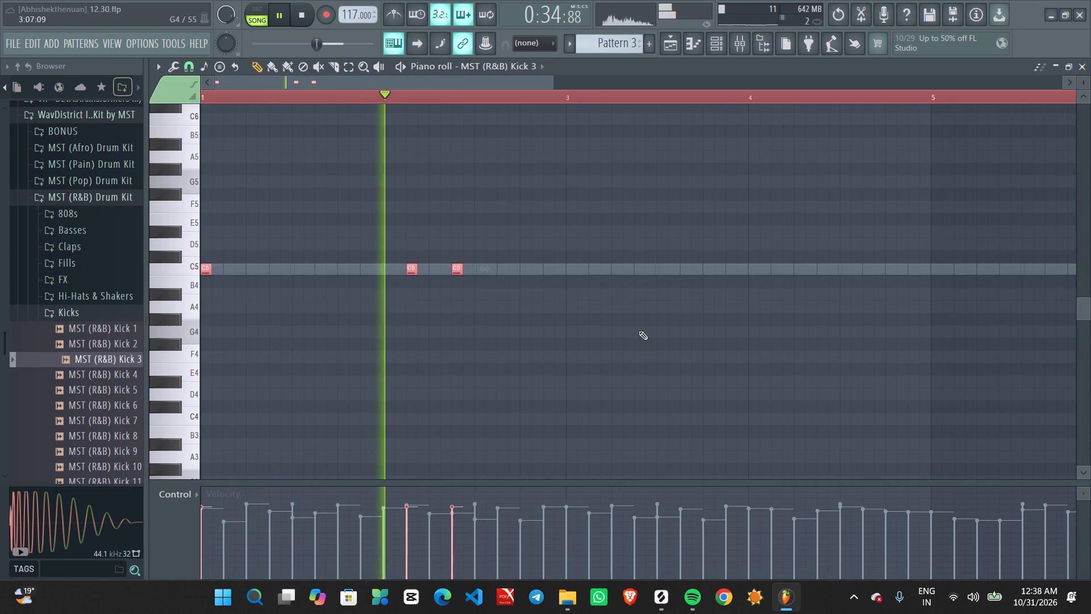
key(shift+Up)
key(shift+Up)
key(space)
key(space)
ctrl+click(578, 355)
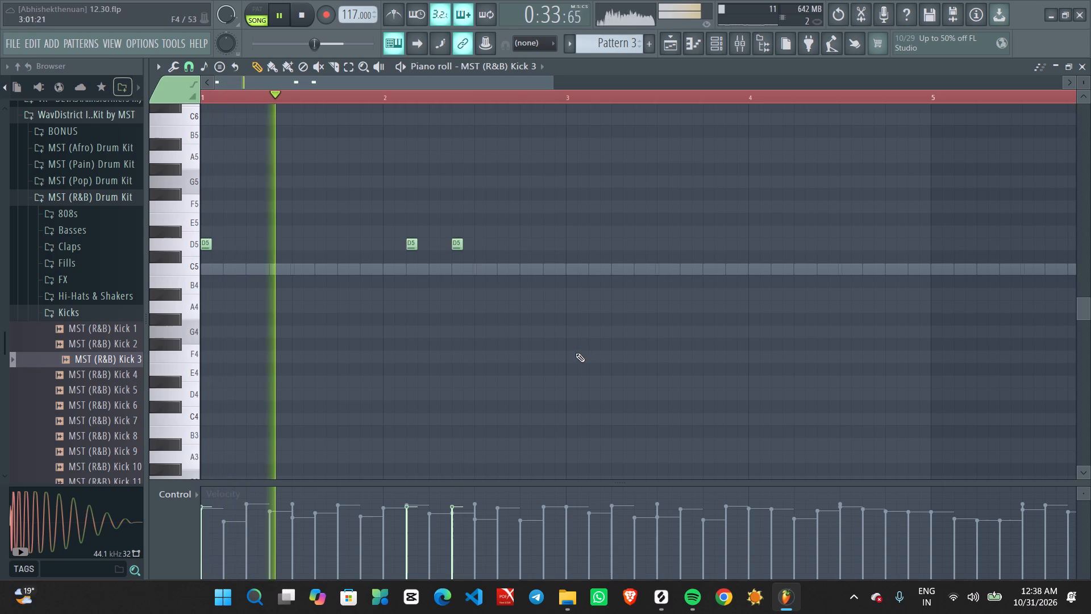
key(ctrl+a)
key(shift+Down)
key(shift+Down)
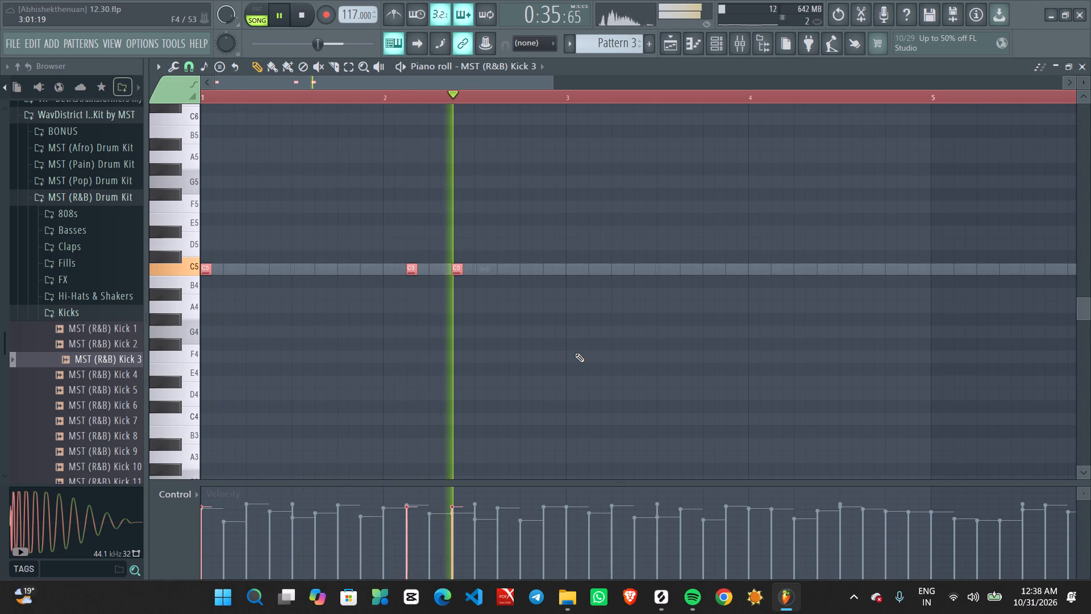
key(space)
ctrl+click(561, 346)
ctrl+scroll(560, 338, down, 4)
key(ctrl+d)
Play back the three-note kick pattern and examine its rhythm in the piano roll.
ctrl+scroll(413, 368, up, 1)
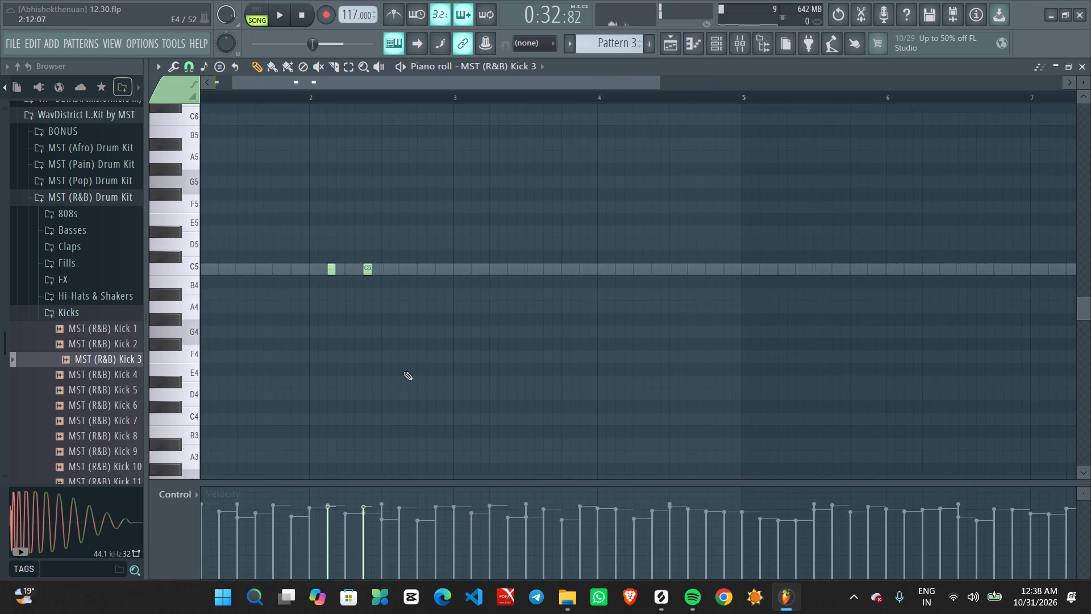
middle_drag(422, 379, 868, 380)
ctrl+scroll(466, 386, up, 1)
middle_drag(465, 383, 749, 385)
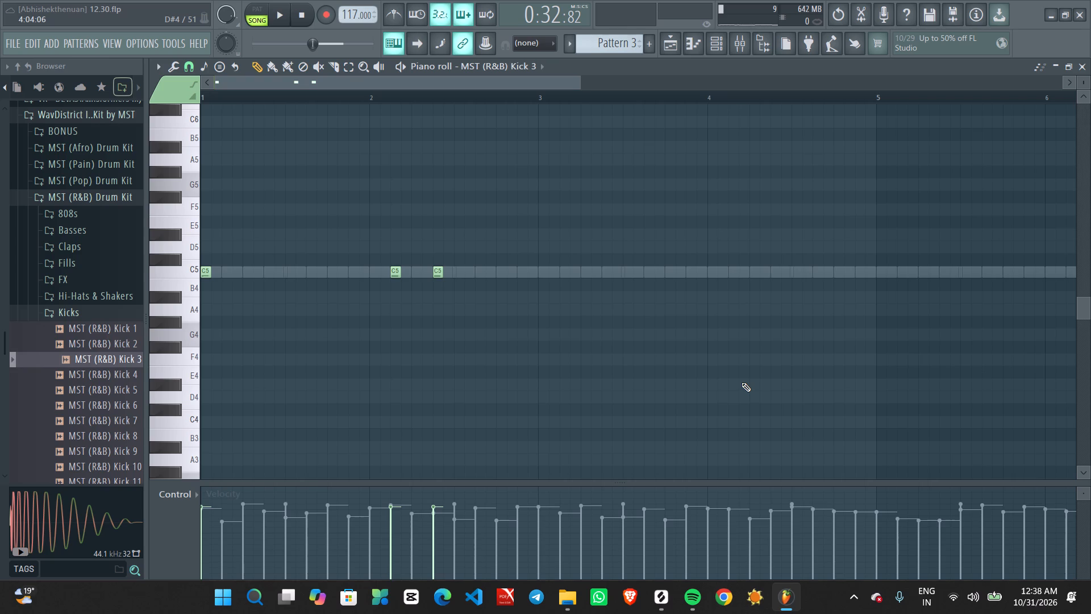
key(space)
ctrl+scroll(434, 338, up, 1)
middle_drag(421, 345, 744, 379)
ctrl+scroll(613, 330, down, 4)
ctrl+scroll(260, 400, up, 2)
ctrl+scroll(393, 396, up, 1)
middle_drag(449, 392, 490, 358)
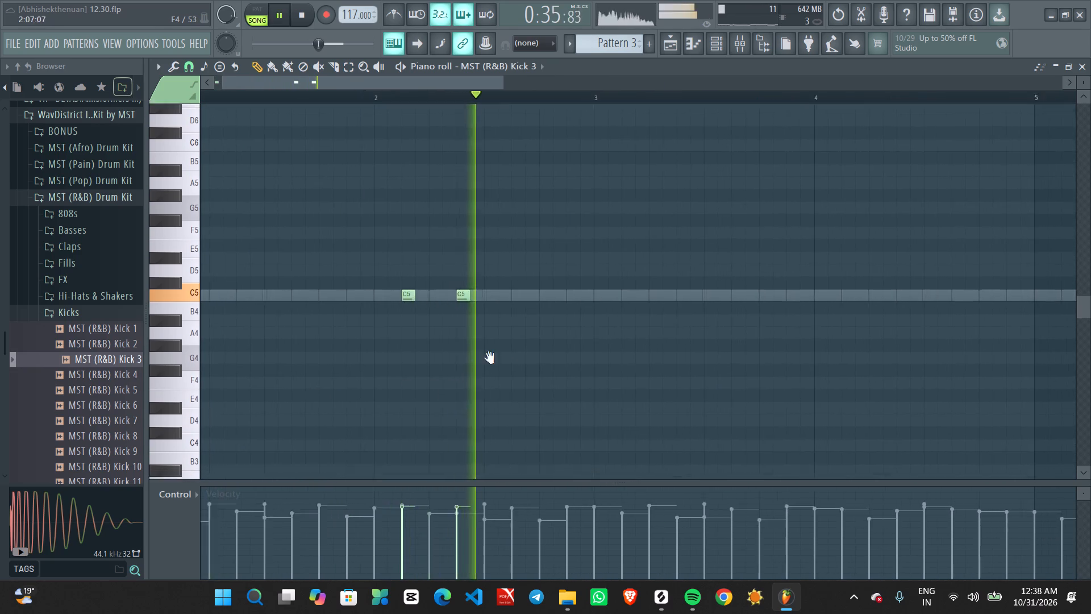
middle_drag(490, 358, 519, 343)
ctrl+scroll(557, 310, down, 2)
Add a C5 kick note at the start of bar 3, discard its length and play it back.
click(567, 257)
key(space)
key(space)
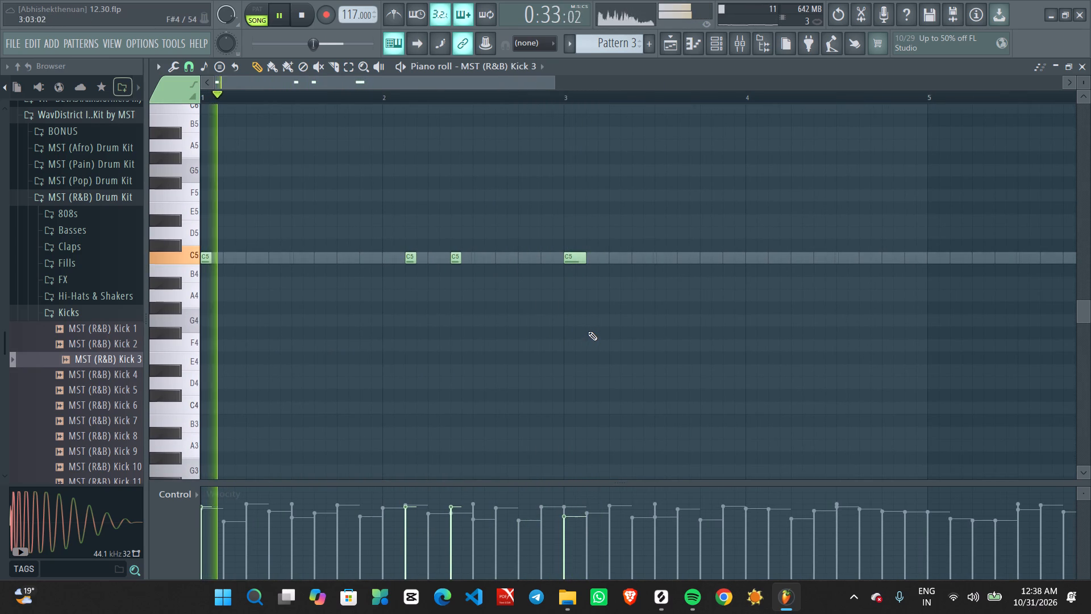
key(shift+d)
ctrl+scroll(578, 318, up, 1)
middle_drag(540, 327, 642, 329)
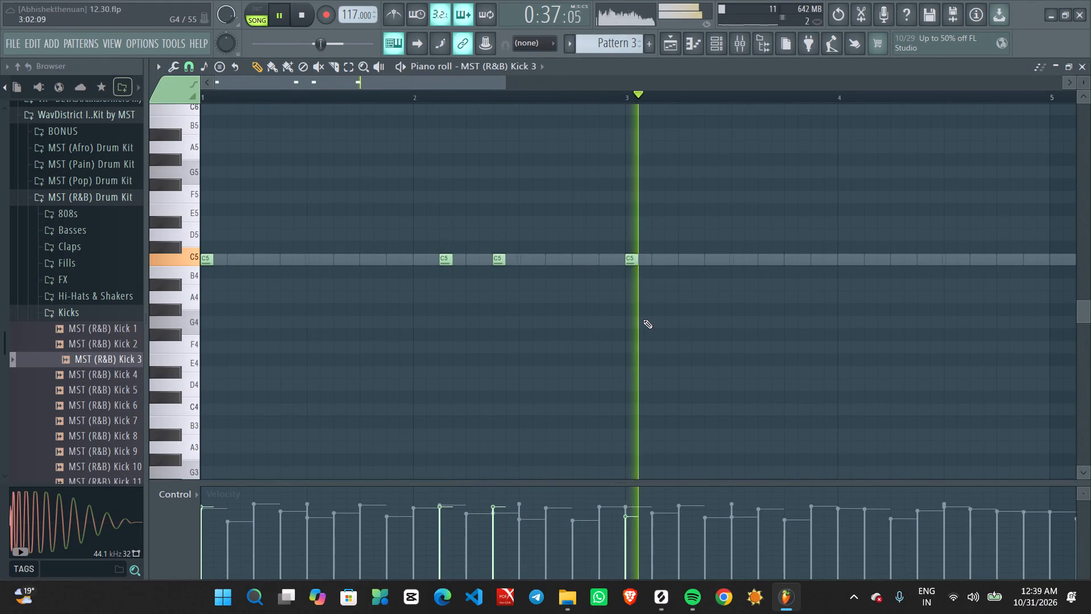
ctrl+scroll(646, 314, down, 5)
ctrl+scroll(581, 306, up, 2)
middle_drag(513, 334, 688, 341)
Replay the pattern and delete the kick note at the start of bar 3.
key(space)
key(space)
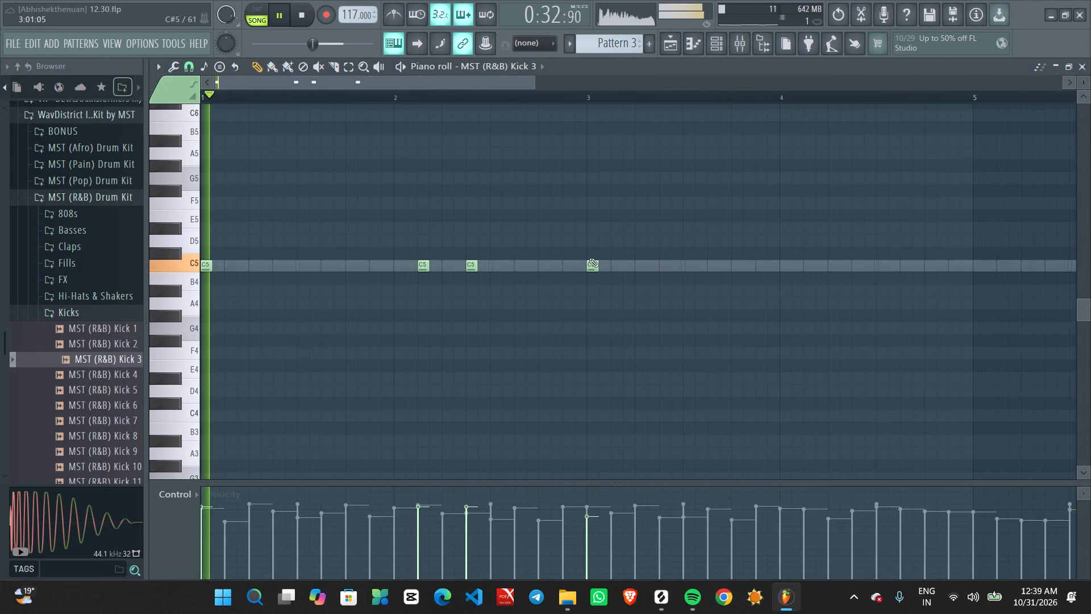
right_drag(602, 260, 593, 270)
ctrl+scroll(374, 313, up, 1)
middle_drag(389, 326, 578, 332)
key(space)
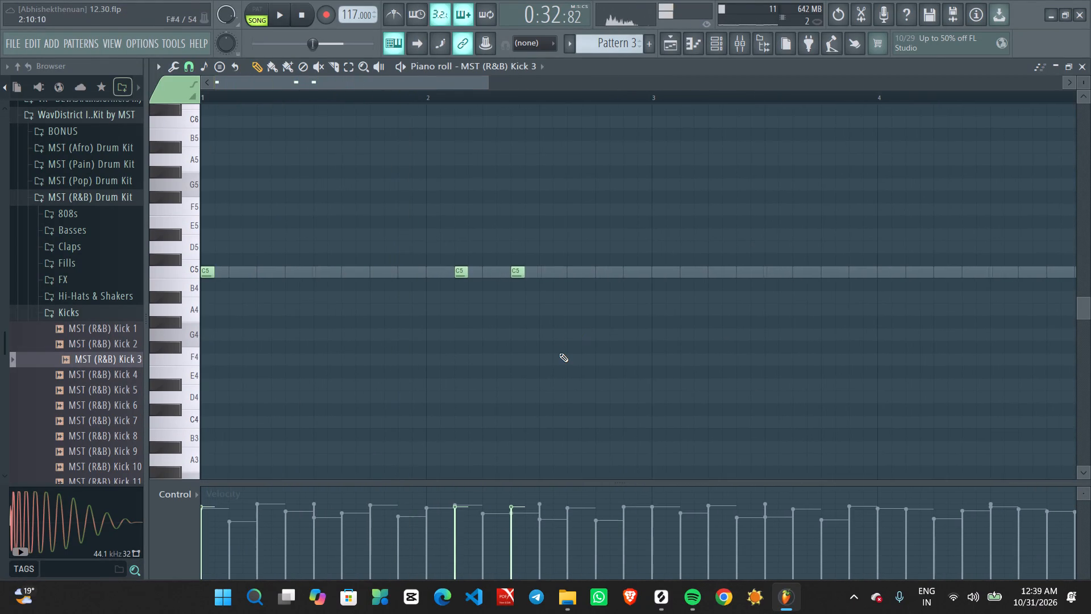
Raise the velocity of all kick notes, deselect them and play back the pattern.
key(ctrl+a)
alt+scroll(510, 341, up, 4)
key(ctrl+d)
key(space)
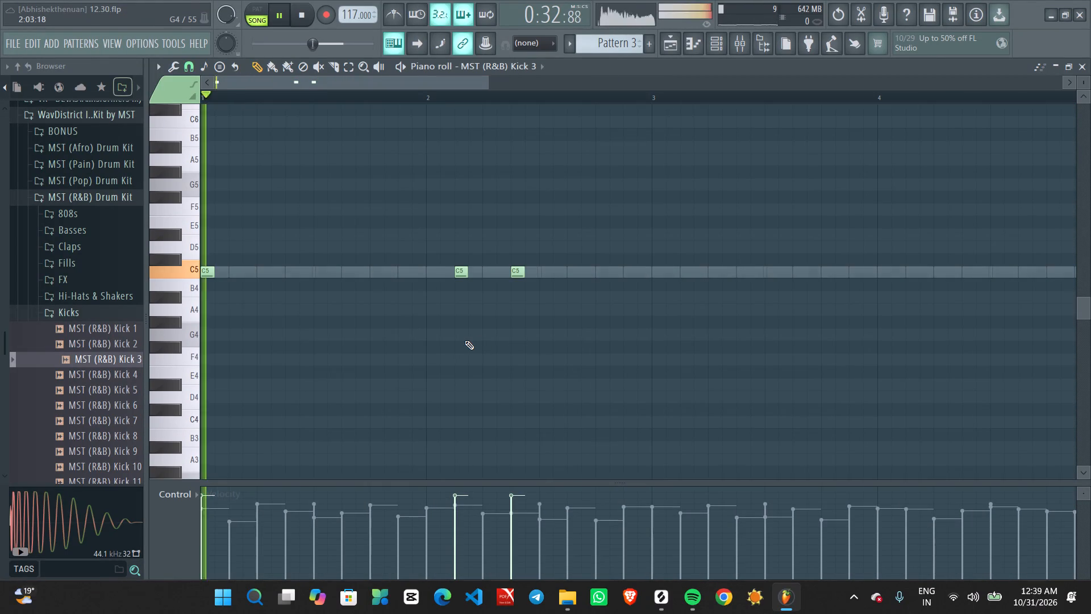
ctrl+scroll(450, 342, up, 1)
ctrl+click(403, 342)
ctrl+scroll(451, 343, up, 1)
middle_drag(401, 361, 499, 341)
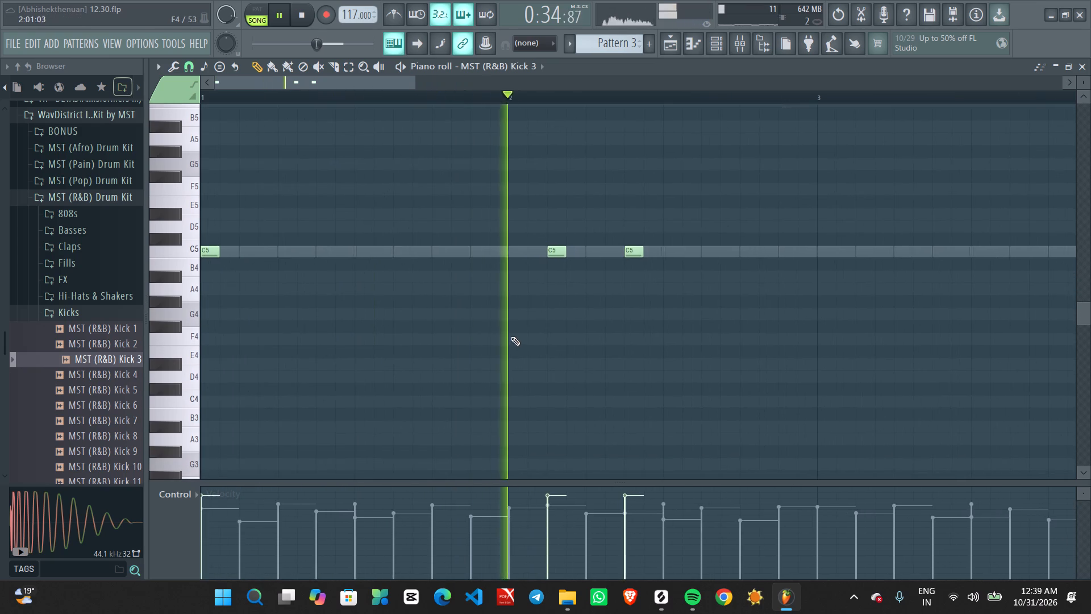
ctrl+scroll(491, 331, down, 2)
key(space)
key(space)
Add a short C5 kick note on step 13 of bar 1.
click(386, 251)
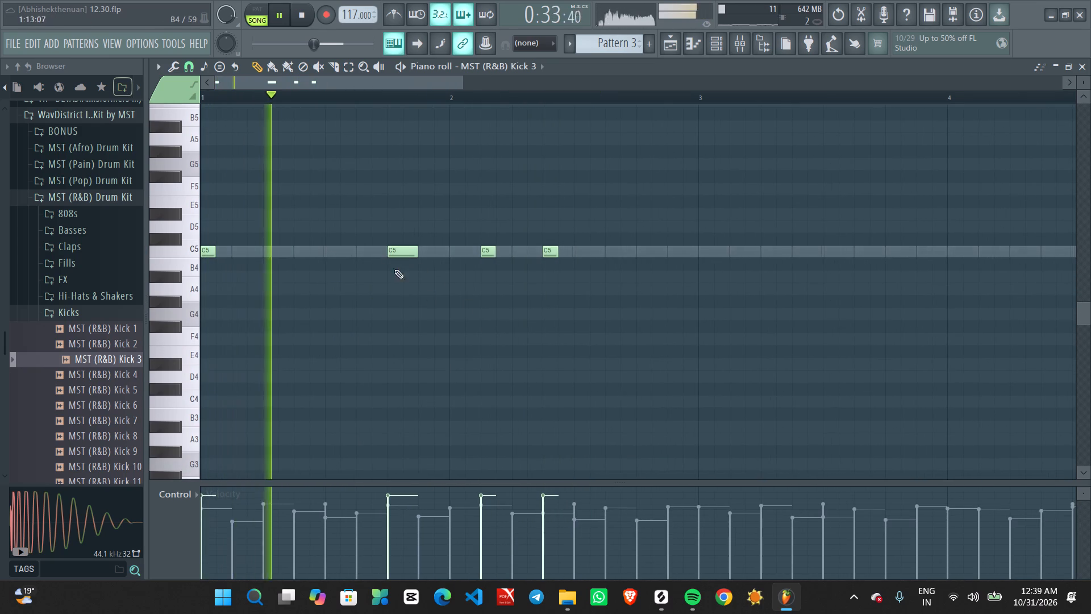
ctrl+scroll(507, 271, up, 1)
key(shift+d)
Delete the kick note on step 3 of bar 2 and restart playback.
ctrl+scroll(467, 287, up, 1)
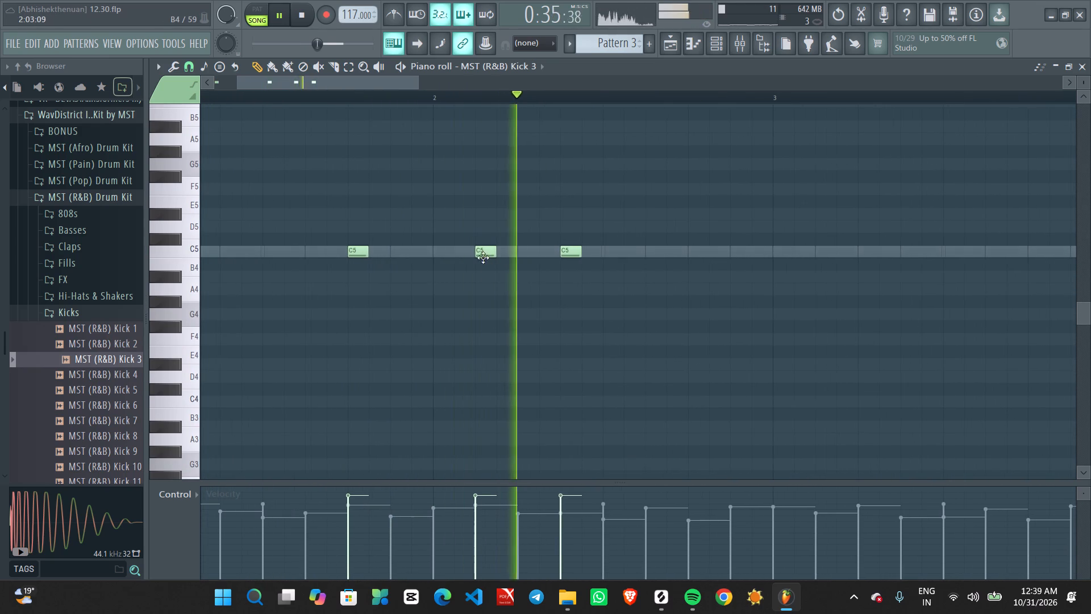
right_click(484, 255)
key(space)
key(space)
ctrl+click(565, 269)
Play back the revised kick pattern and examine its timing across the first bars.
ctrl+scroll(567, 269, down, 6)
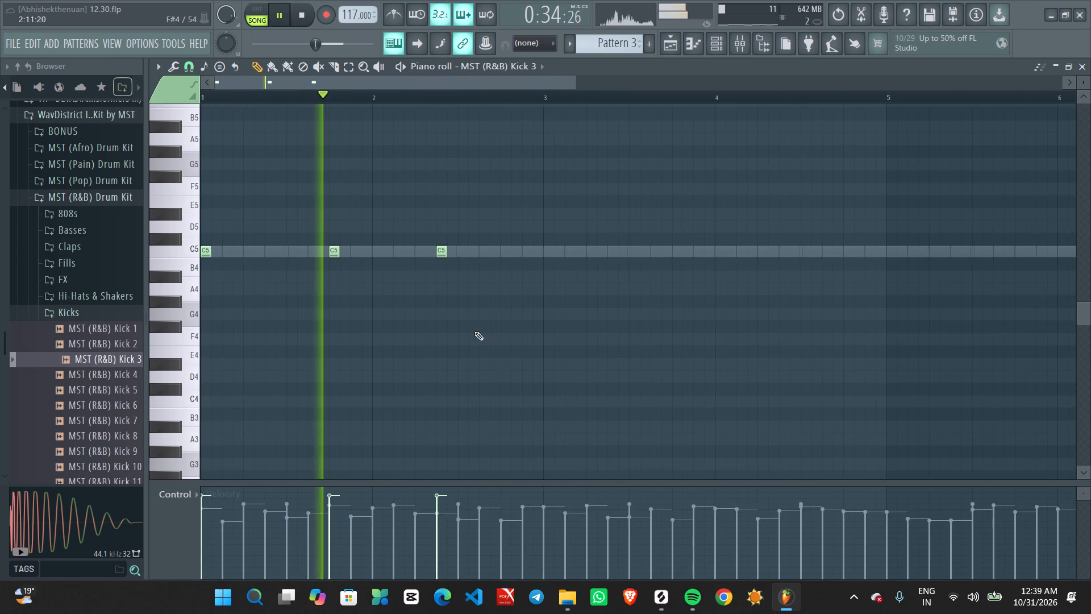
ctrl+scroll(383, 357, up, 2)
middle_drag(366, 363, 453, 359)
ctrl+scroll(518, 367, down, 5)
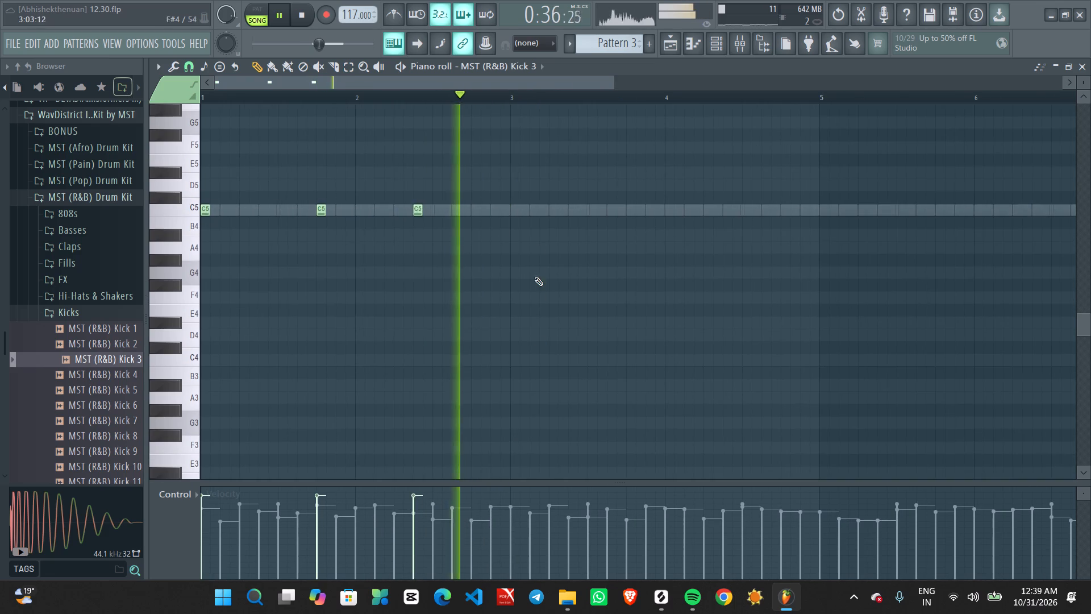
scroll(522, 237, up, 3)
key(space)
key(space)
ctrl+scroll(482, 347, up, 2)
middle_drag(435, 364, 615, 357)
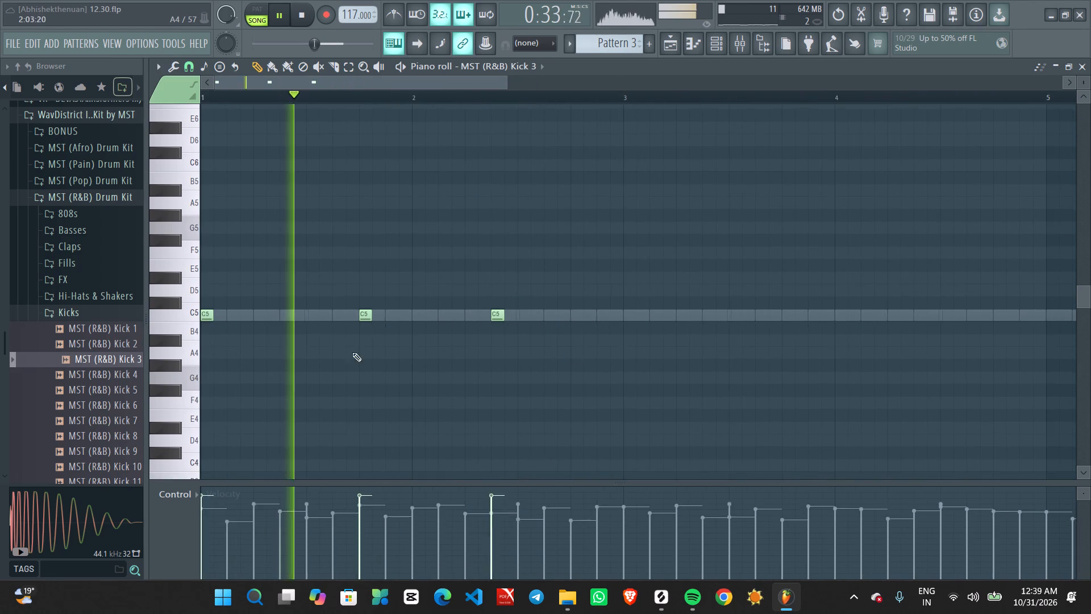
ctrl+scroll(303, 352, up, 1)
ctrl+scroll(599, 348, down, 4)
ctrl+scroll(409, 374, up, 1)
middle_drag(443, 400, 497, 385)
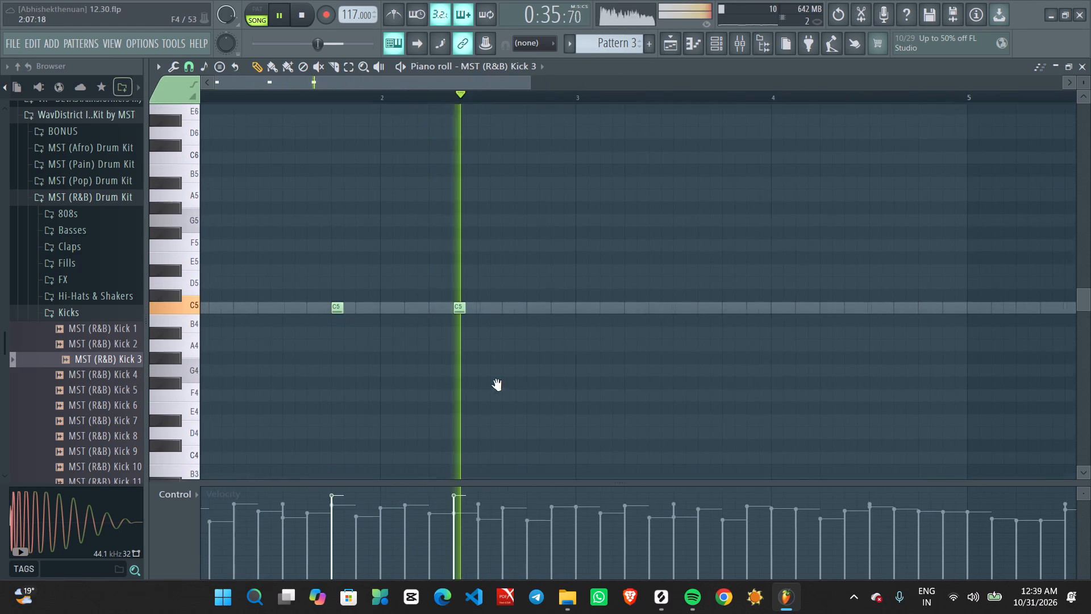
middle_drag(497, 385, 507, 384)
scroll(520, 385, up, 1)
ctrl+scroll(530, 379, down, 3)
Add short C5 kick notes on steps 1 and 13 of bar 3 and restart playback.
click(486, 338)
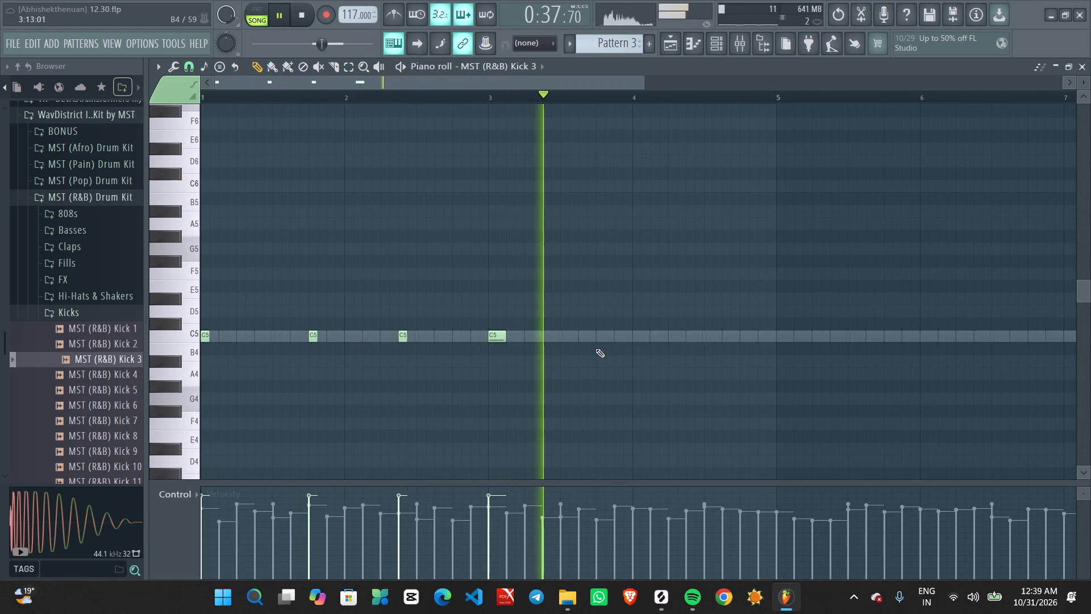
click(595, 337)
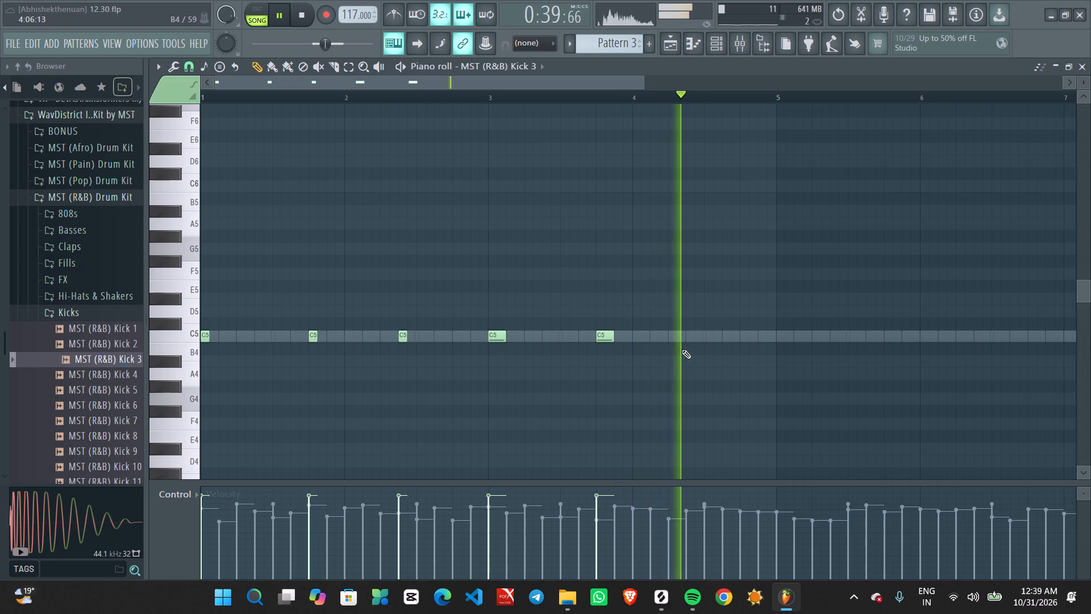
key(shift+d)
ctrl+scroll(663, 347, down, 4)
key(space)
key(space)
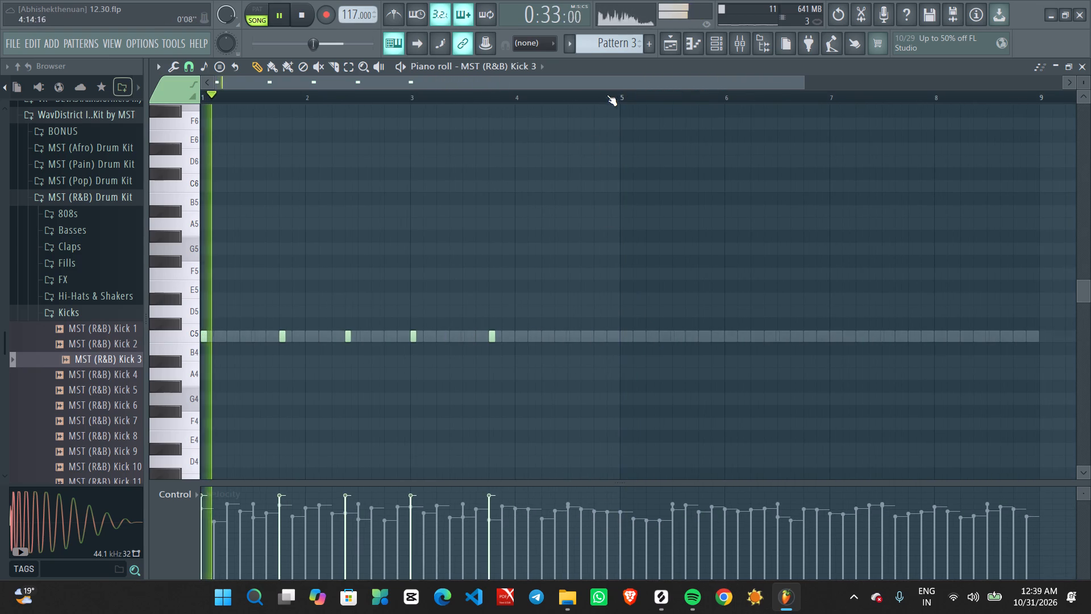
Duplicate the four-bar kick pattern into bars 5 to 8 and clear the selection.
ctrl+drag(618, 102, 0, 301)
key(ctrl+b)
key(ctrl+d)
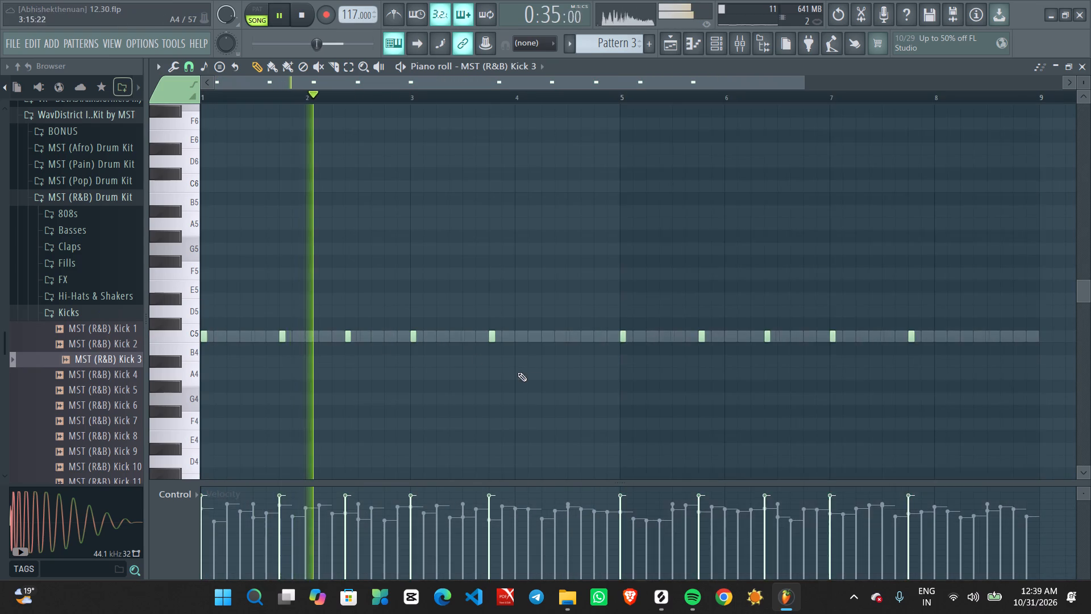
Play back the eight-bar kick pattern and examine how the notes follow the beat.
ctrl+scroll(538, 376, up, 2)
middle_drag(451, 397, 784, 316)
ctrl+scroll(630, 319, down, 3)
ctrl+scroll(465, 337, up, 1)
middle_drag(429, 370, 543, 407)
ctrl+scroll(548, 399, down, 3)
ctrl+scroll(496, 396, up, 3)
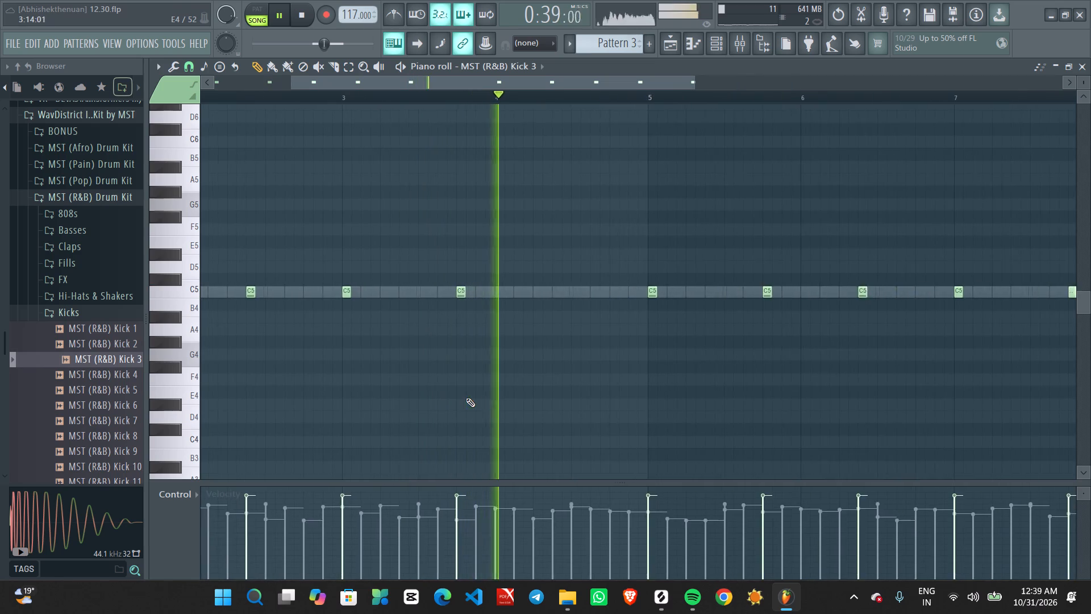
middle_drag(485, 402, 685, 403)
ctrl+scroll(509, 387, down, 4)
ctrl+scroll(549, 383, up, 1)
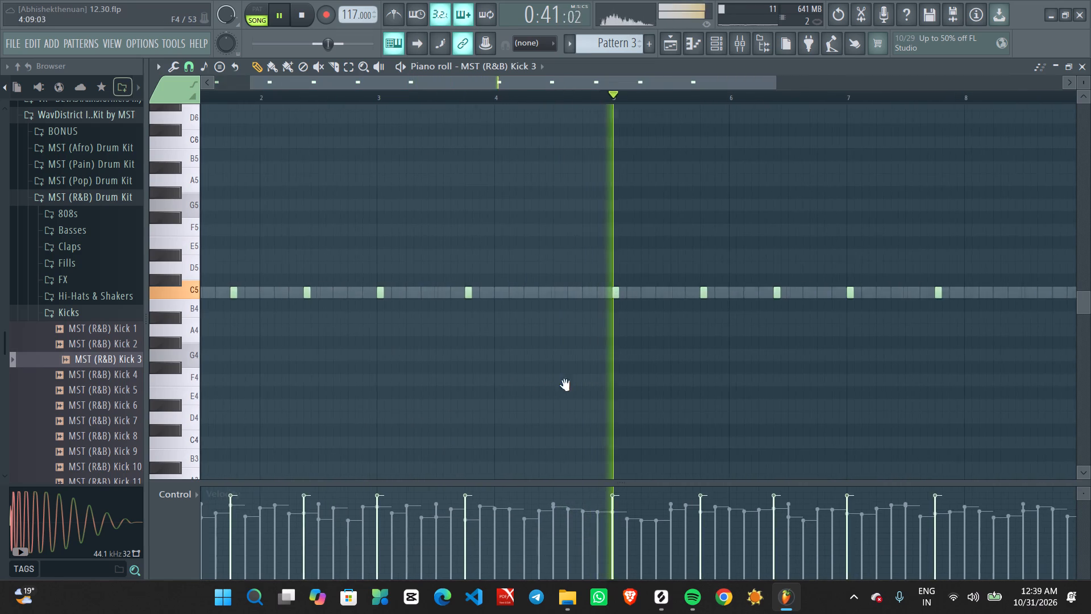
middle_drag(561, 384, 657, 391)
scroll(657, 391, up, 1)
ctrl+scroll(635, 379, down, 2)
ctrl+scroll(548, 385, up, 2)
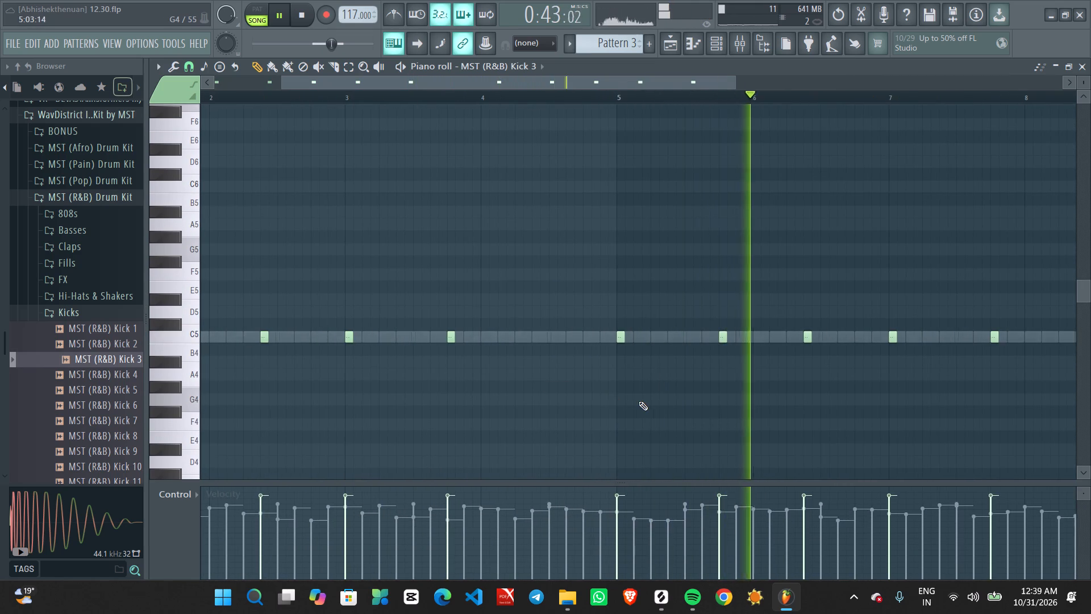
ctrl+scroll(640, 401, up, 2)
middle_drag(647, 408, 667, 323)
ctrl+scroll(682, 323, down, 6)
key(space)
key(space)
Replace the kick note on step 13 of bar 1 with a short C5 note on step 15 and play it back.
ctrl+scroll(258, 308, up, 4)
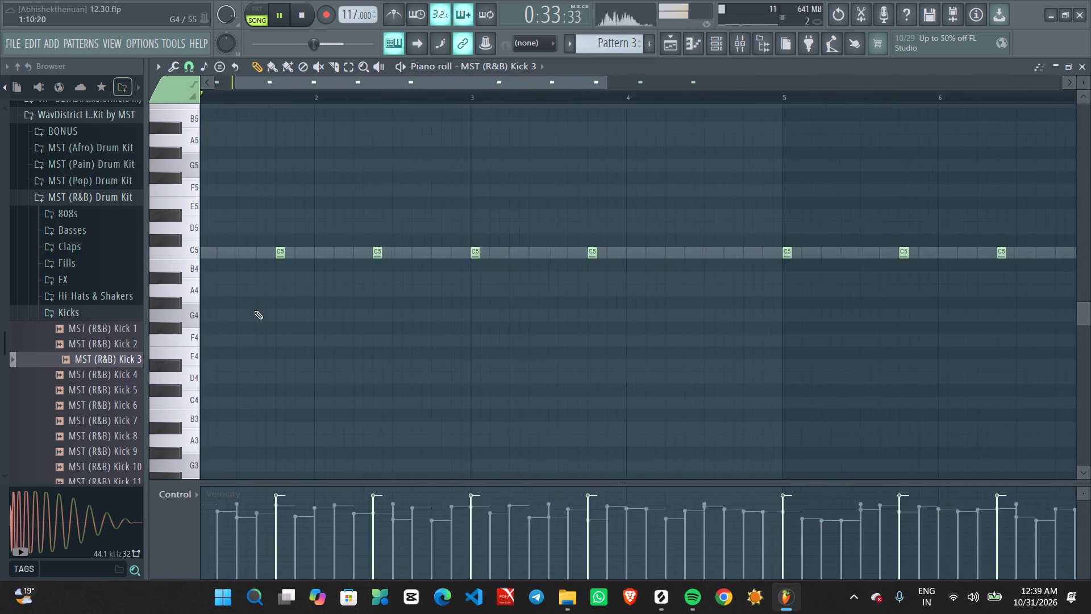
ctrl+scroll(254, 310, up, 1)
right_click(285, 253)
key(space)
key(space)
click(306, 255)
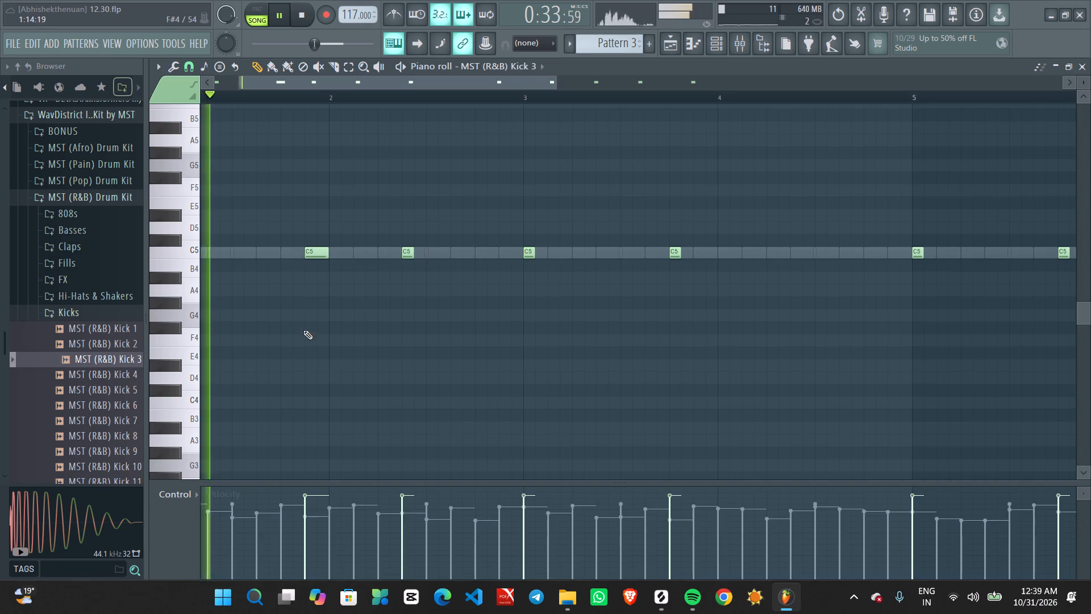
ctrl+scroll(304, 334, up, 2)
middle_drag(319, 342, 431, 352)
key(shift+d)
ctrl+scroll(420, 349, up, 1)
ctrl+scroll(438, 339, down, 4)
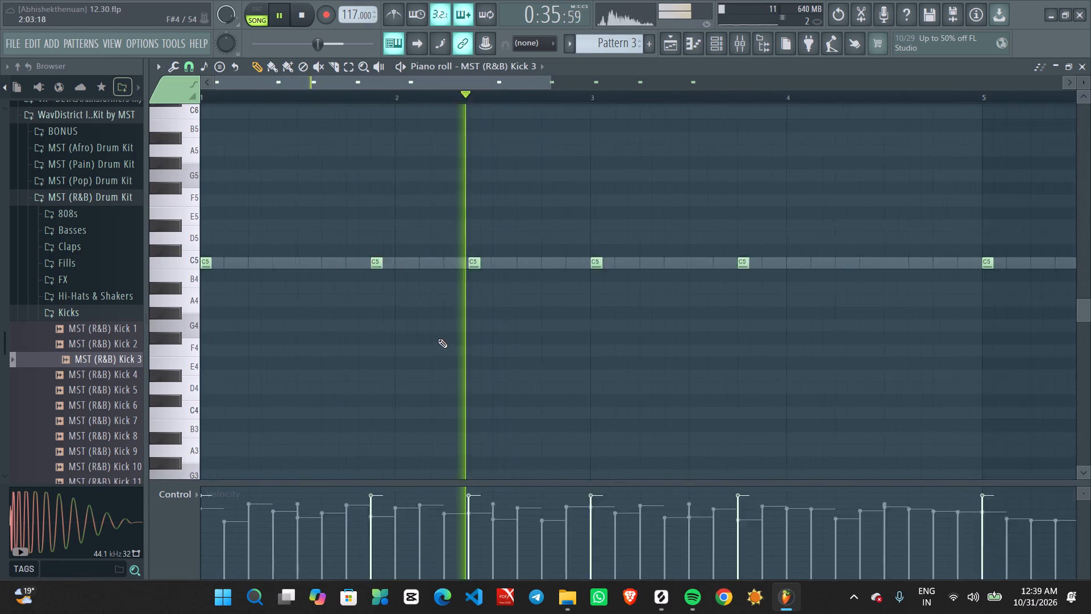
ctrl+scroll(438, 339, down, 1)
ctrl+scroll(434, 340, up, 2)
middle_drag(455, 341, 593, 332)
ctrl+scroll(614, 331, down, 6)
ctrl+scroll(627, 338, up, 2)
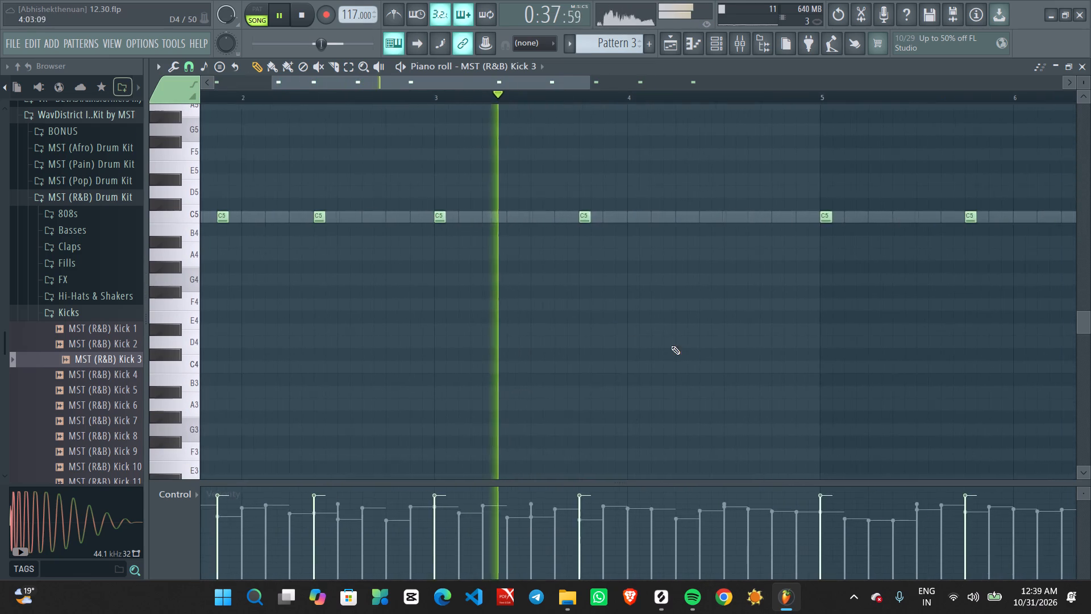
Move the kick note on step 13 of bar 5 to step 15 as a short C5 note and clear the selection.
middle_drag(686, 352, 577, 400)
ctrl+scroll(568, 399, down, 4)
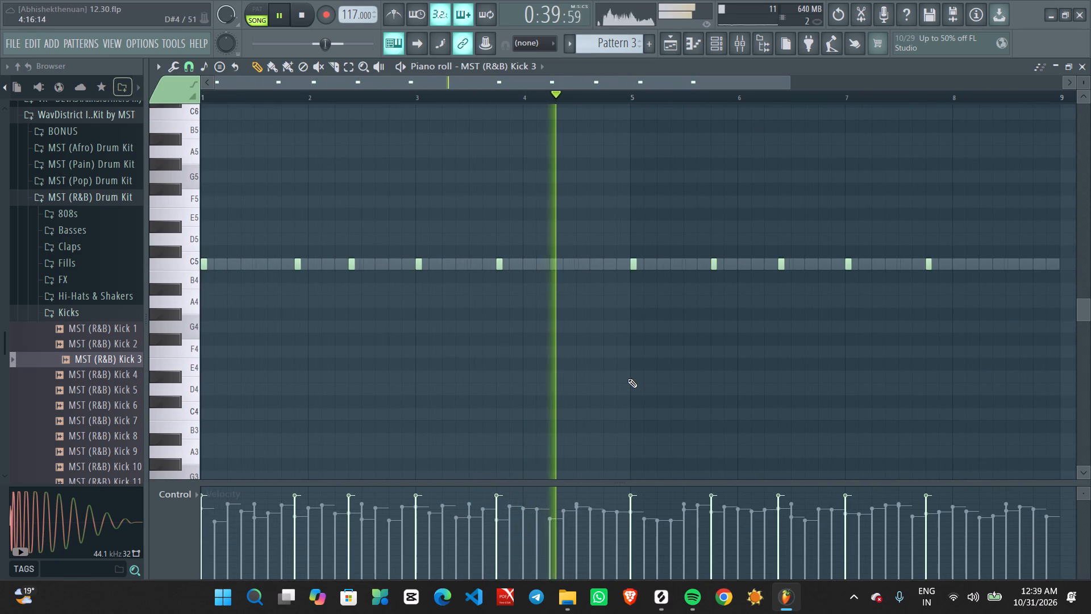
ctrl+scroll(628, 375, up, 2)
ctrl+scroll(693, 360, up, 2)
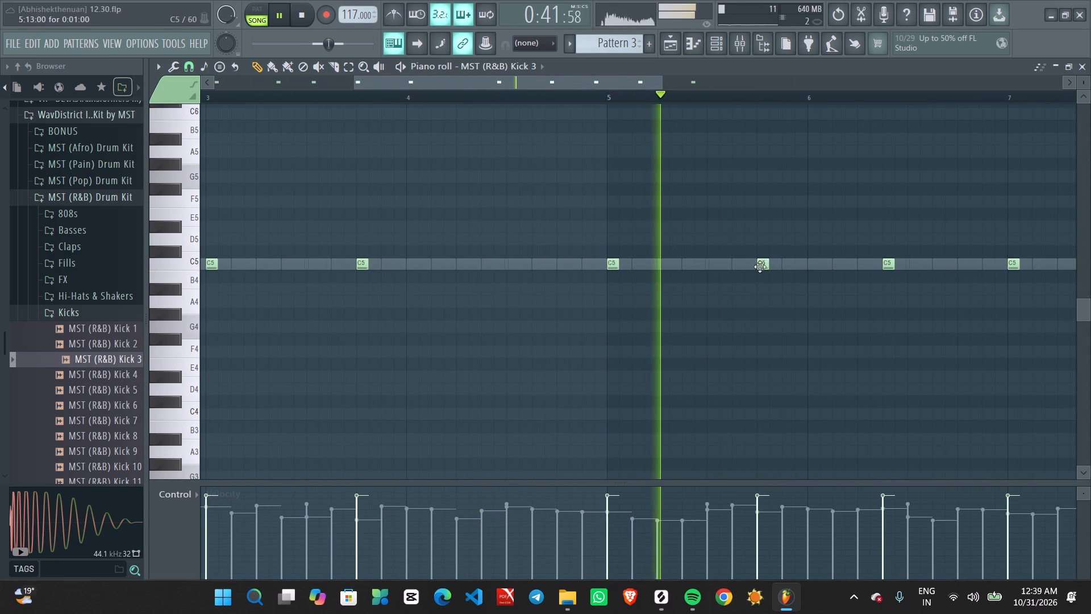
right_drag(760, 264, 767, 267)
click(781, 263)
key(shift+d)
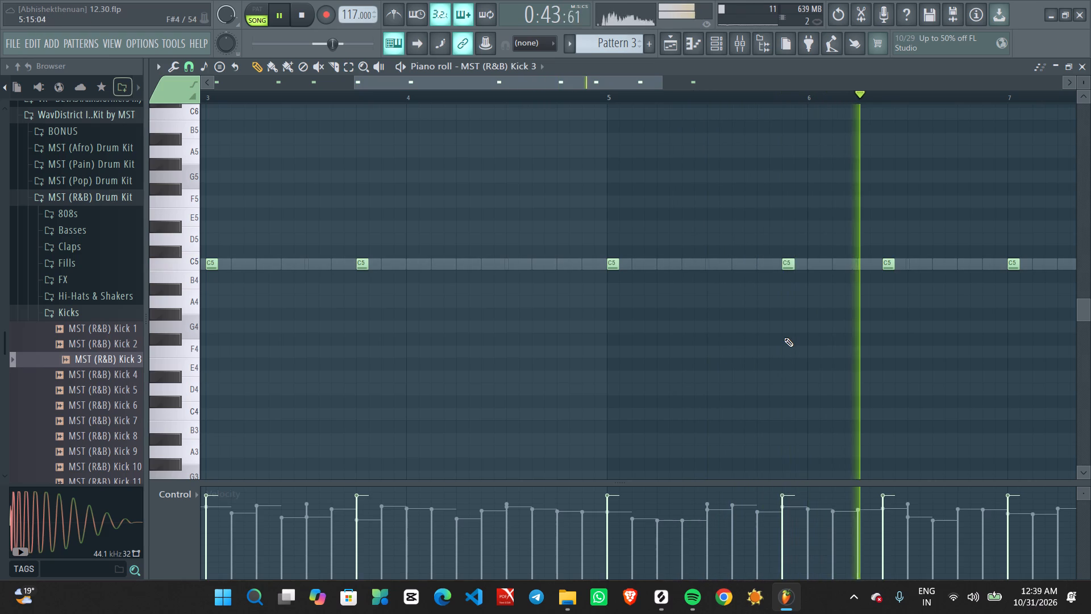
ctrl+scroll(784, 338, down, 7)
ctrl+scroll(800, 342, up, 1)
middle_drag(856, 347, 812, 349)
scroll(811, 349, up, 1)
ctrl+scroll(796, 346, down, 4)
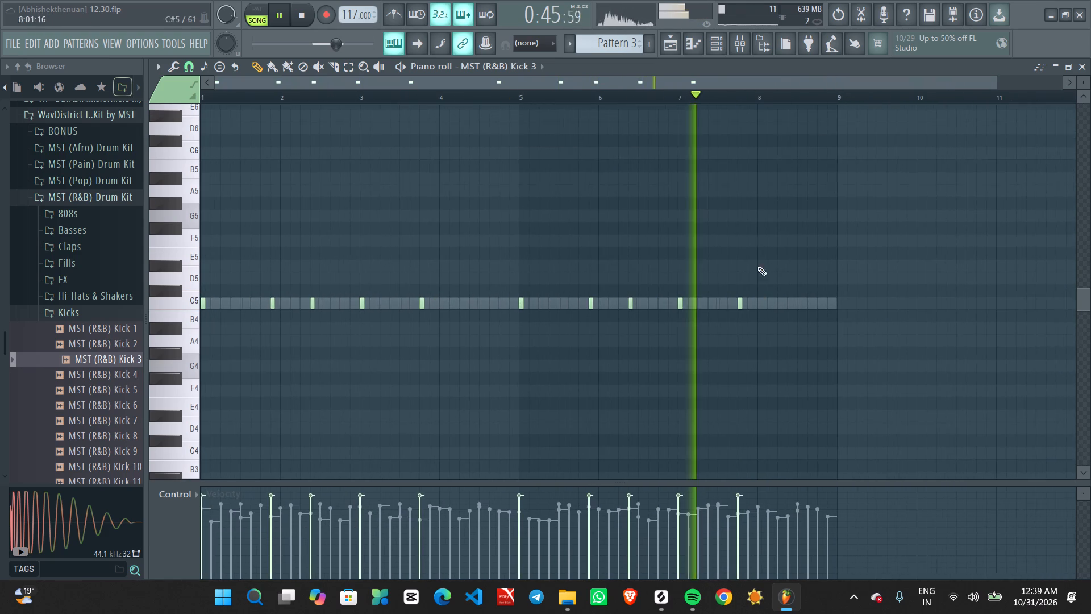
Route the MST (R&B) Kick 3 channel to mixer track 21, kick 1.
click(713, 47)
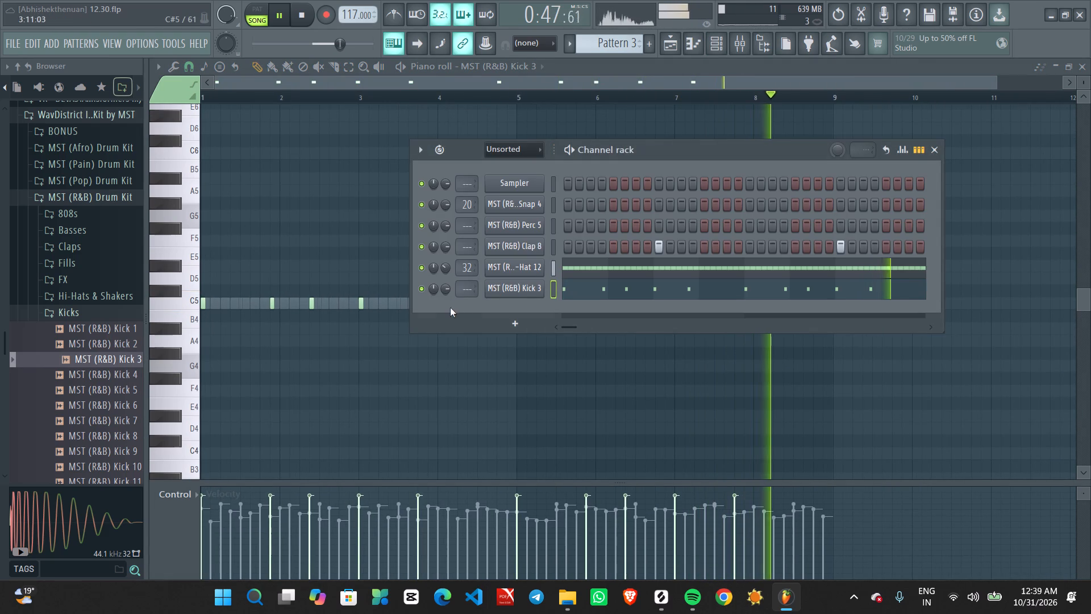
scroll(460, 293, up, 20)
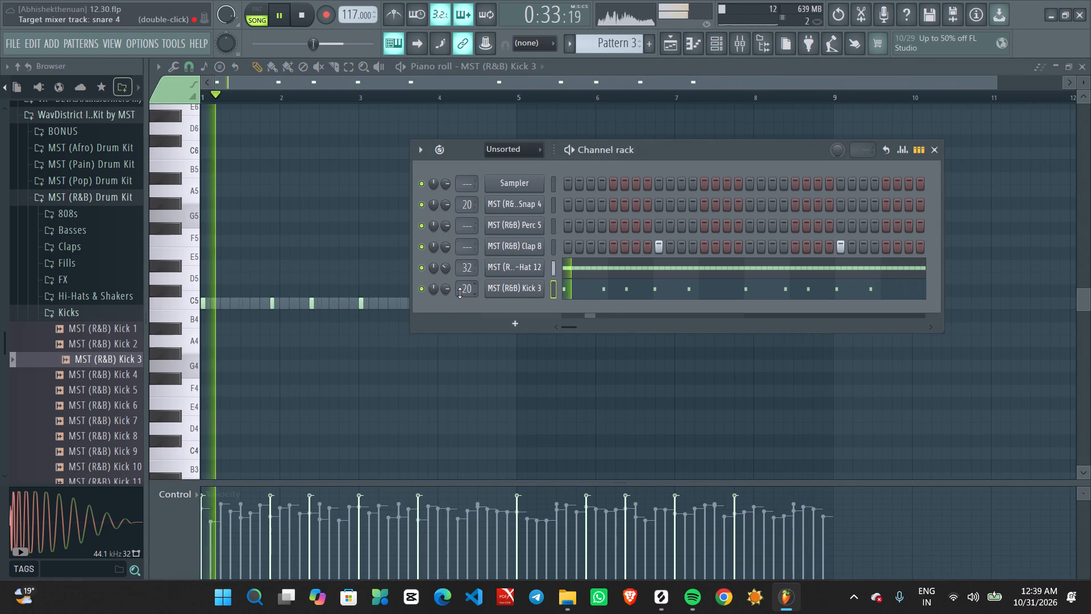
scroll(460, 293, up, 3)
scroll(460, 293, down, 2)
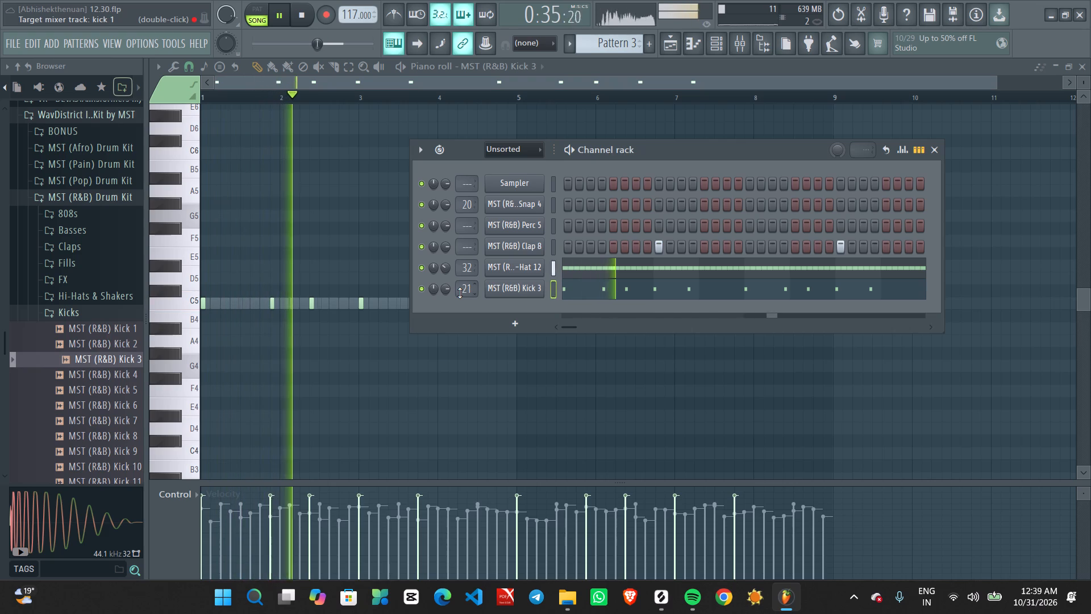
Audition the open-hat samples in the MST (R&B) Drum Kit against the playing beat.
click(63, 317)
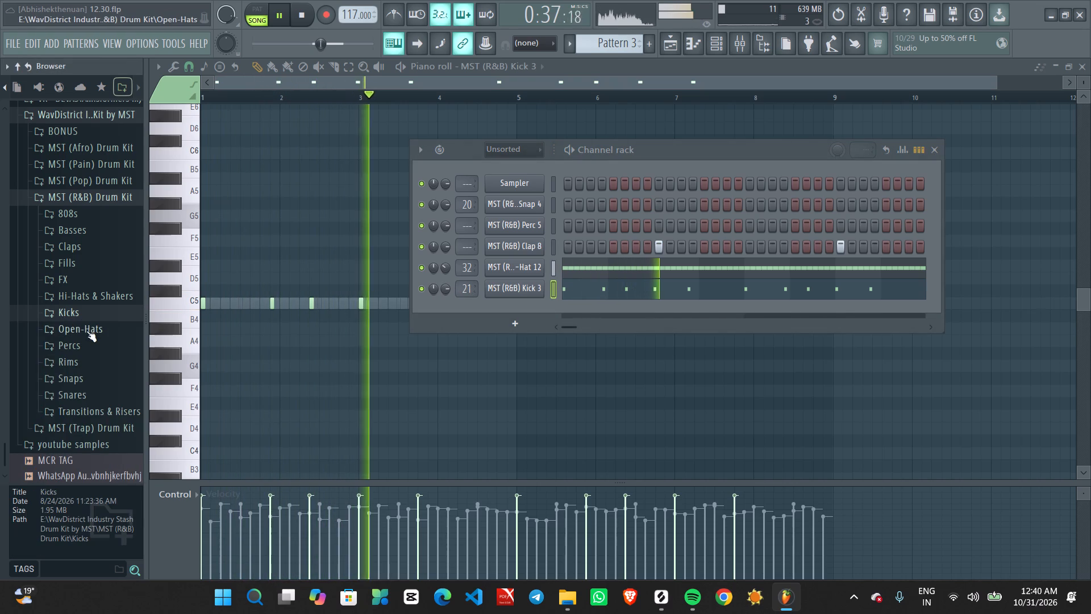
click(89, 324)
click(97, 362)
click(99, 399)
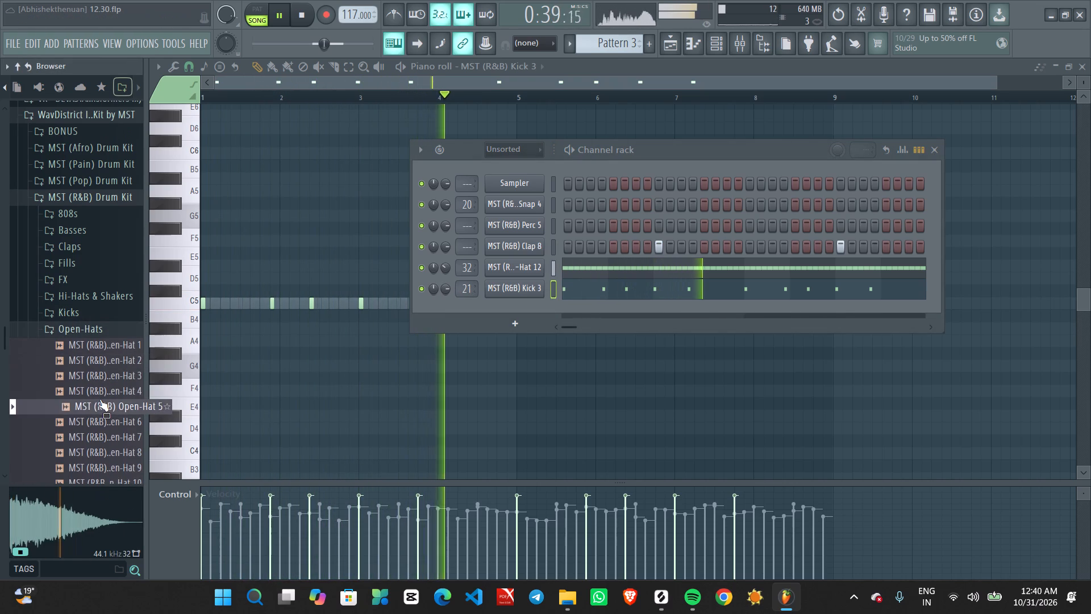
scroll(99, 399, down, 1)
click(96, 372)
click(100, 396)
scroll(100, 396, down, 1)
click(99, 385)
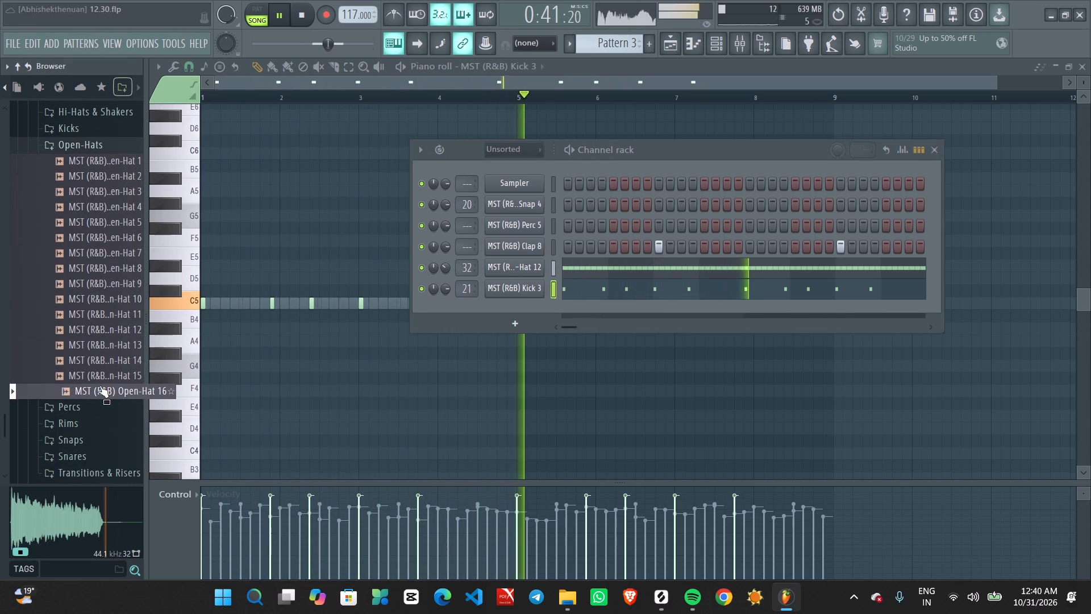
click(99, 376)
scroll(99, 375, up, 1)
click(101, 421)
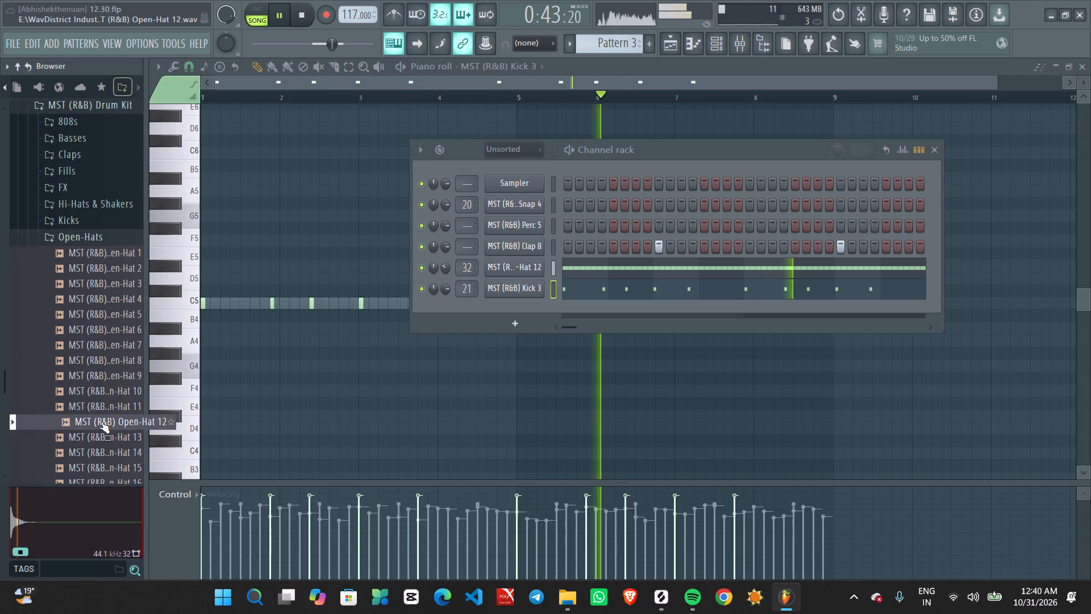
click(102, 409)
click(102, 393)
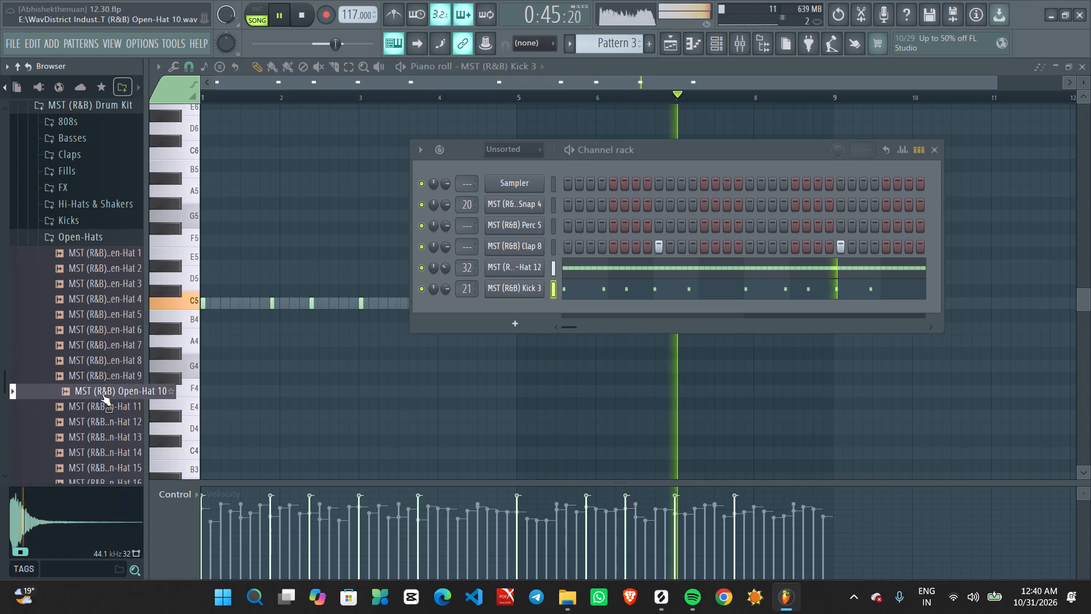
click(102, 380)
click(100, 360)
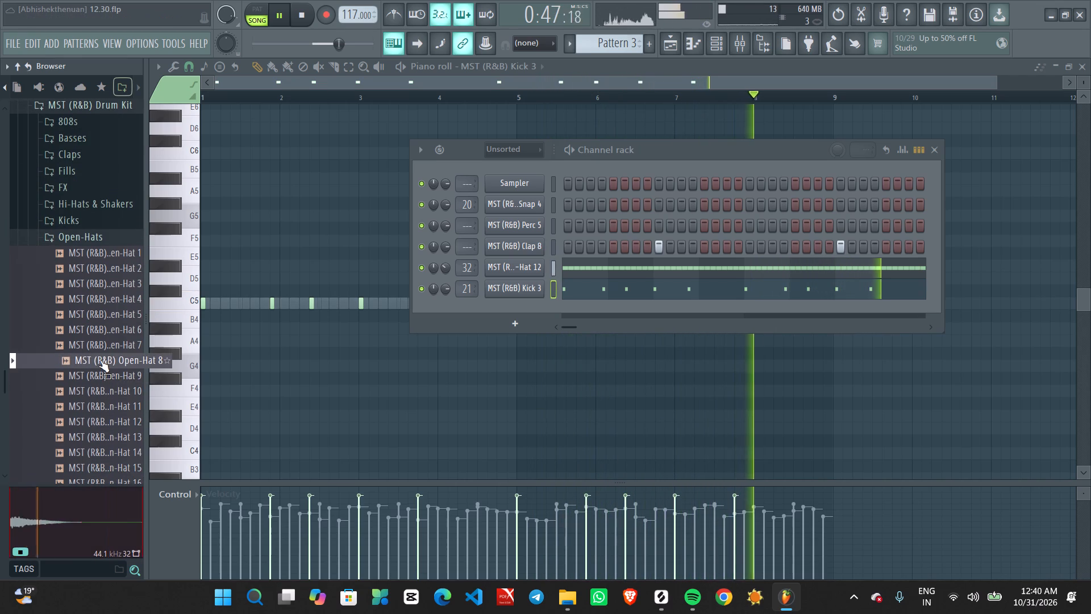
click(106, 372)
click(99, 330)
click(94, 315)
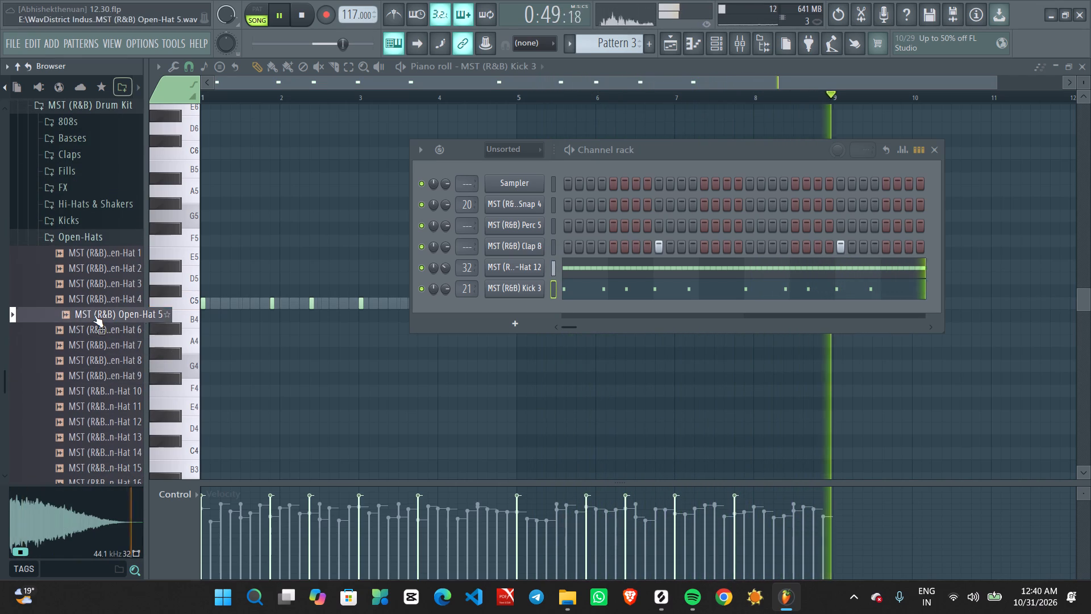
click(98, 343)
click(101, 372)
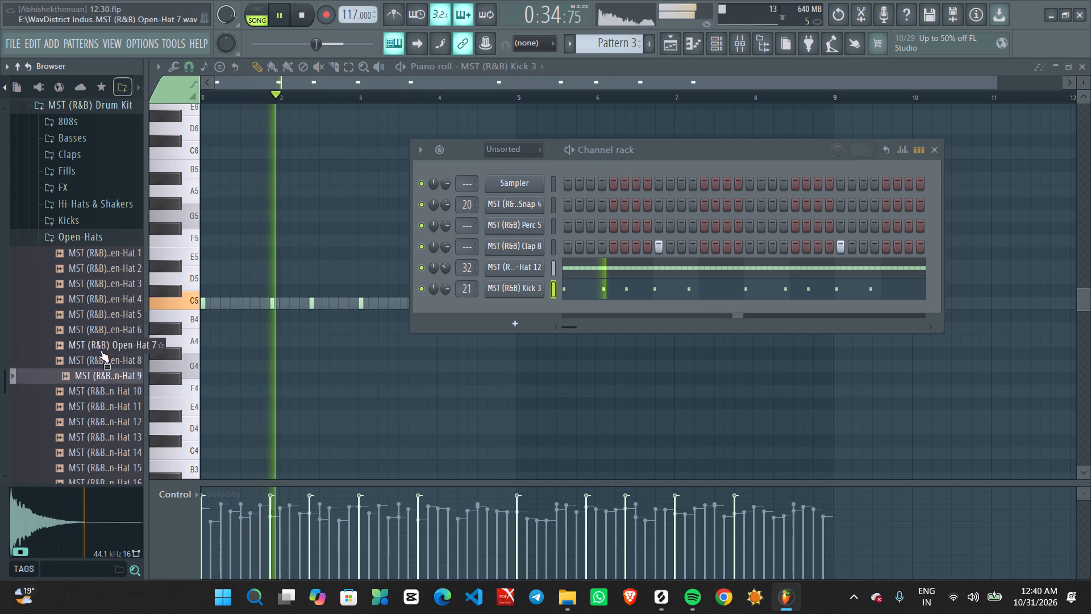
click(100, 350)
click(102, 360)
Add the MST (R&B) Open-Hat 7 sample as a new channel below Kick 3 and save the project.
click(103, 348)
drag(103, 347, 498, 313)
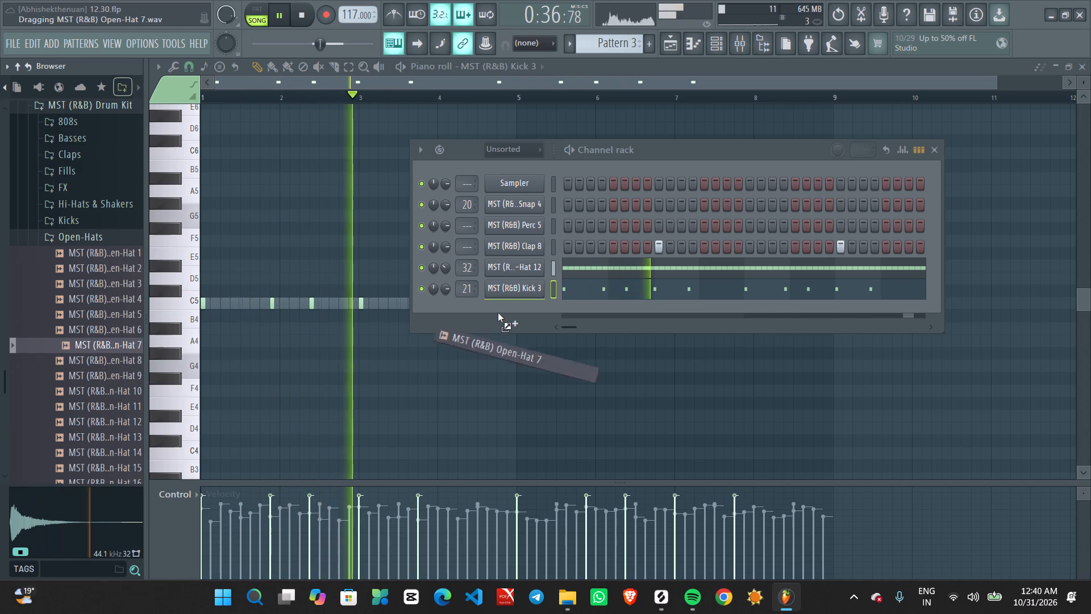
drag(498, 313, 502, 303)
key(space)
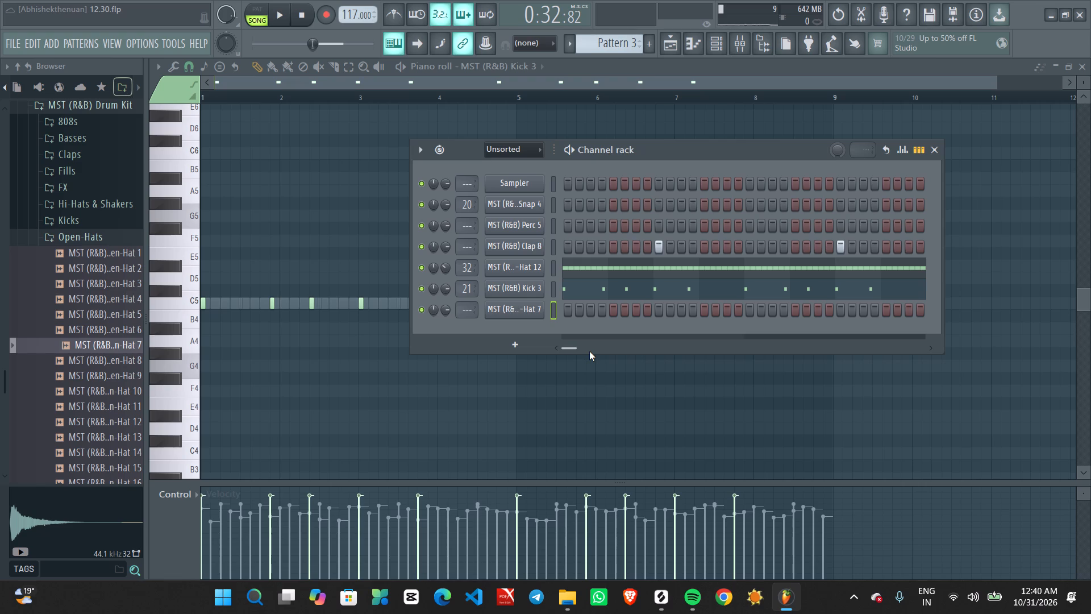
key(ctrl+s)
Restart playback and place an open-hat hit on step 27 of the Open-Hat 7 channel.
key(space)
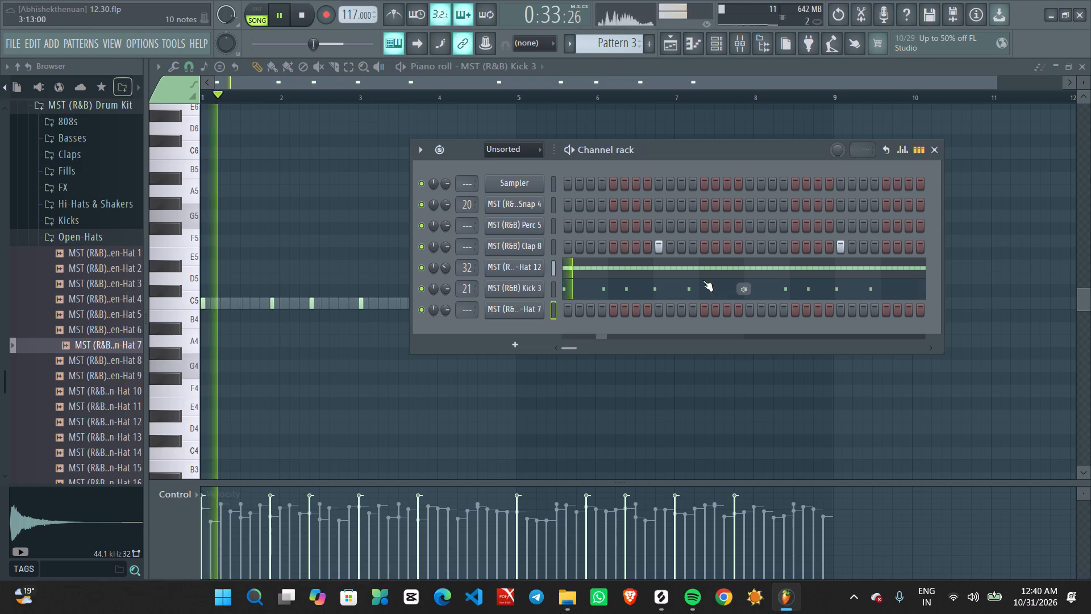
click(860, 314)
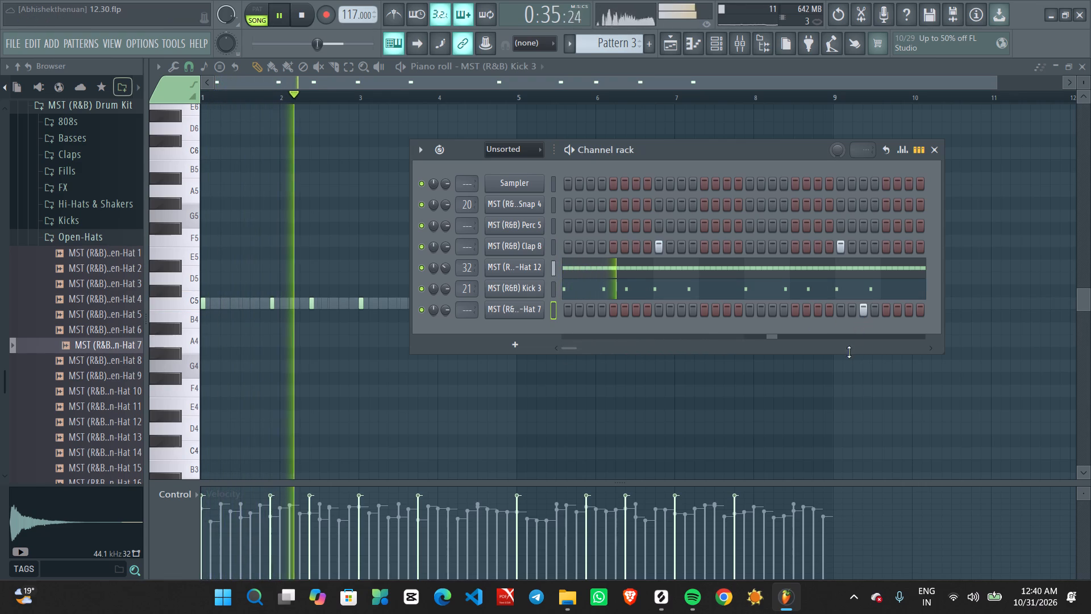
Open the Open-Hat 7 channel's piano roll and duplicate its two-bar pattern into bars 3 and 4, clearing the selection.
key(space)
right_click(527, 315)
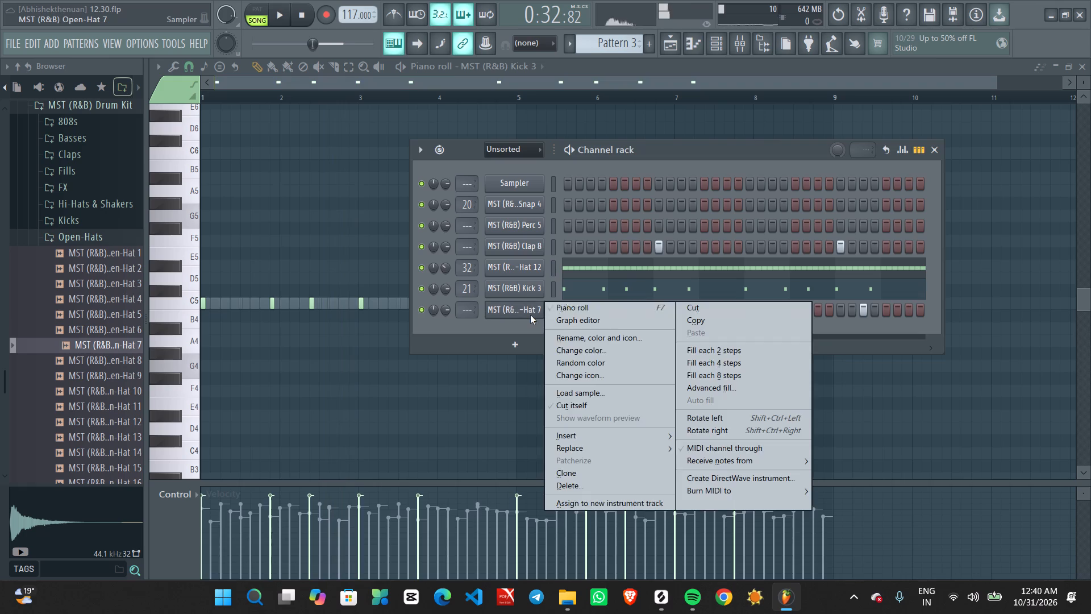
click(573, 303)
key(shift+d)
ctrl+scroll(415, 347, up, 2)
middle_drag(410, 347, 921, 347)
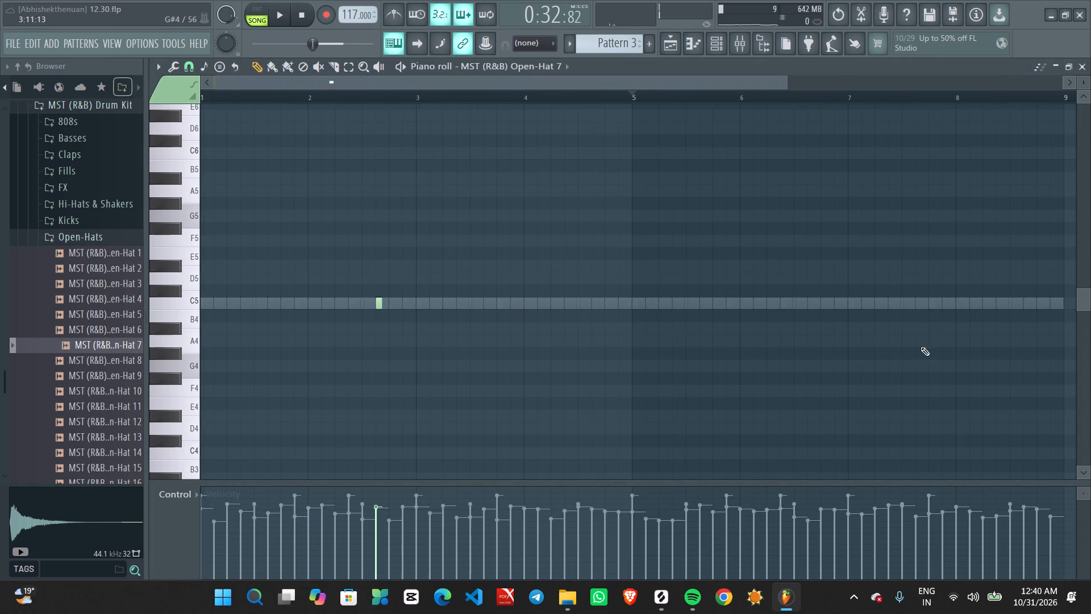
middle_drag(921, 347, 920, 347)
key(space)
ctrl+scroll(550, 331, up, 1)
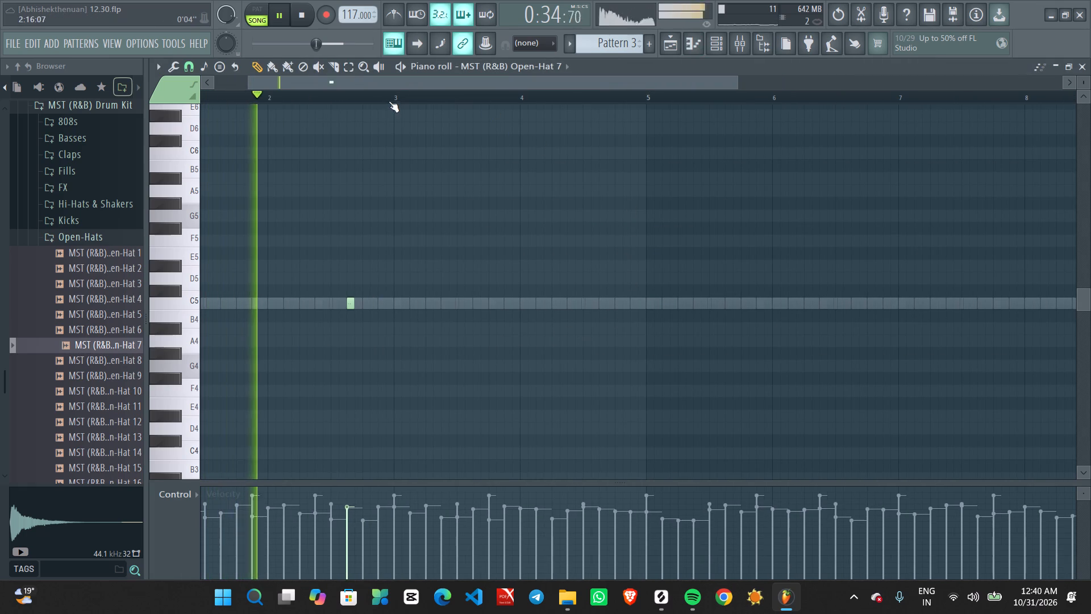
ctrl+drag(393, 101, 0, 100)
key(ctrl+b)
key(ctrl+d)
Duplicate the four-bar open-hat pattern into bars 5 to 8 and clear the selection.
ctrl+scroll(660, 242, up, 2)
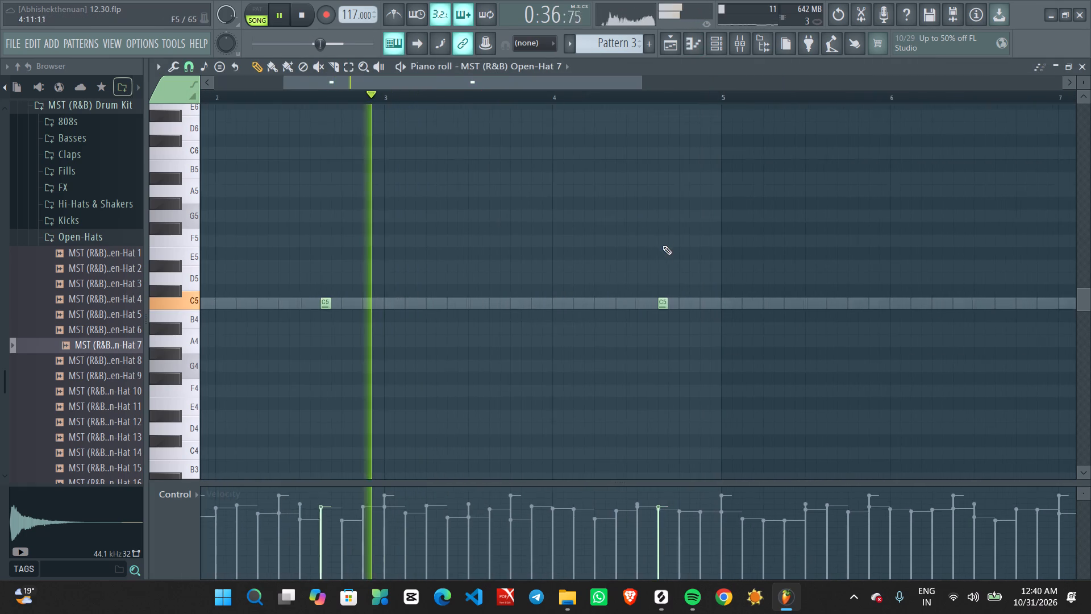
ctrl+scroll(649, 261, down, 7)
ctrl+scroll(543, 422, up, 2)
middle_drag(582, 430, 754, 440)
ctrl+scroll(748, 399, down, 4)
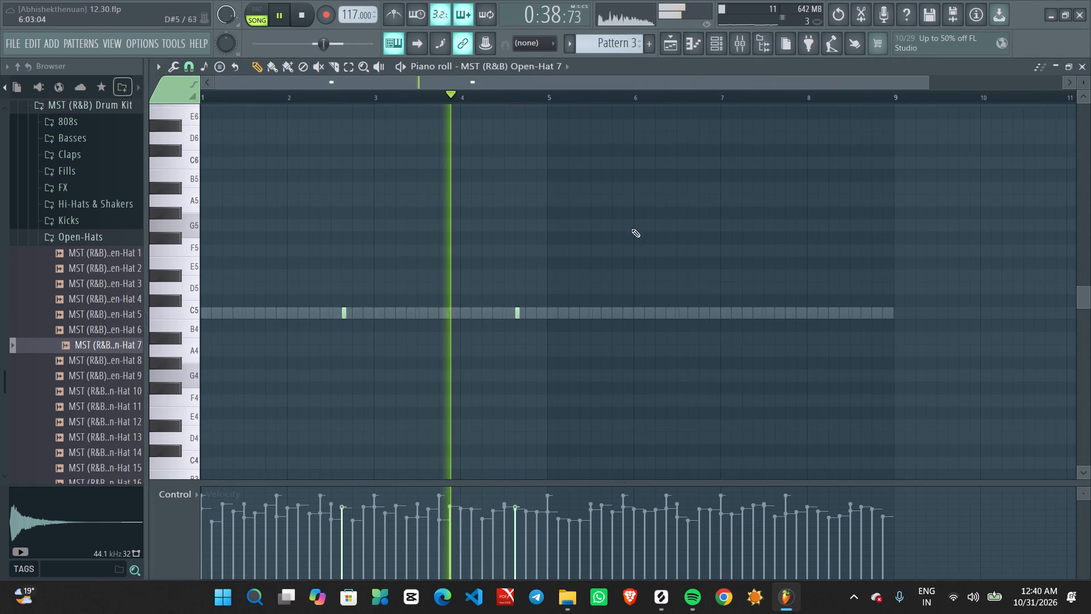
ctrl+drag(547, 101, 0, 102)
key(ctrl+b)
key(ctrl+d)
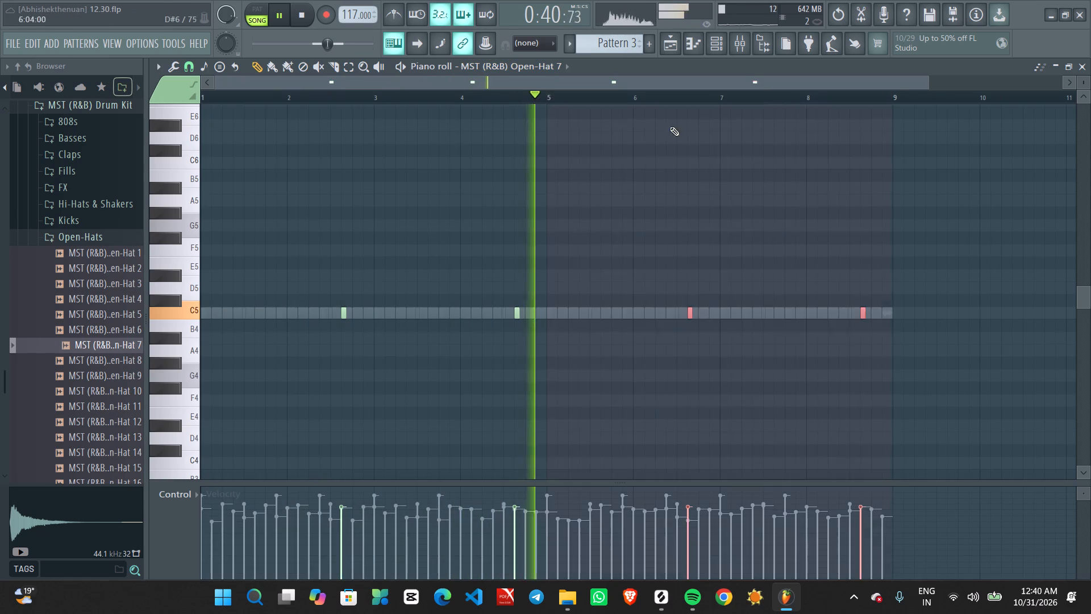
ctrl+scroll(801, 228, up, 2)
middle_drag(671, 255, 951, 251)
ctrl+scroll(863, 254, down, 4)
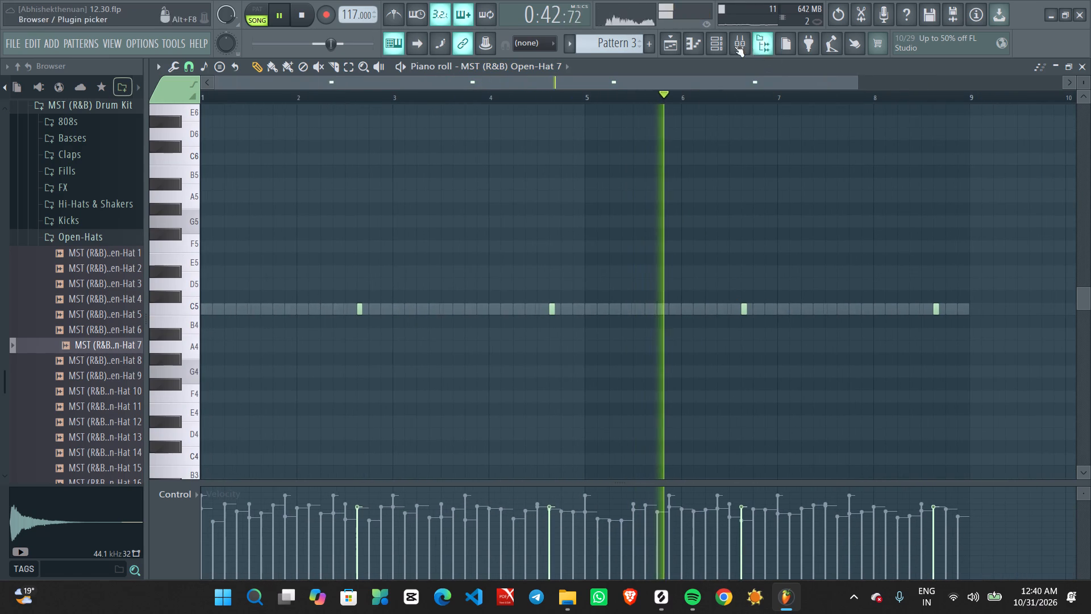
Route the MST (R&B) Open-Hat 7 channel to mixer track 35, open hi hat.
click(713, 35)
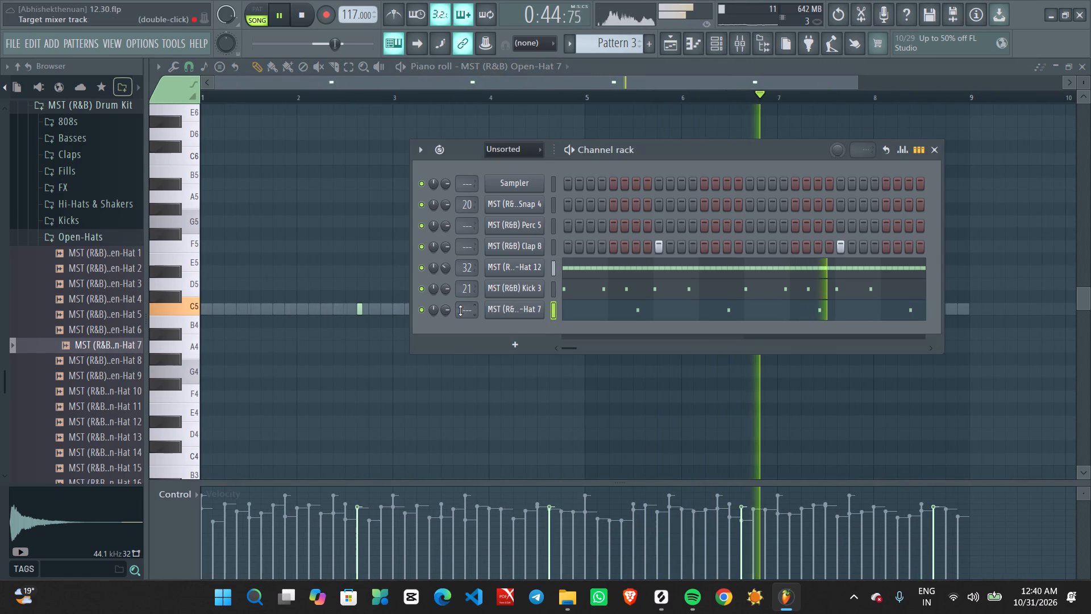
scroll(460, 310, up, 5)
scroll(460, 310, up, 16)
scroll(466, 312, down, 1)
scroll(466, 312, up, 7)
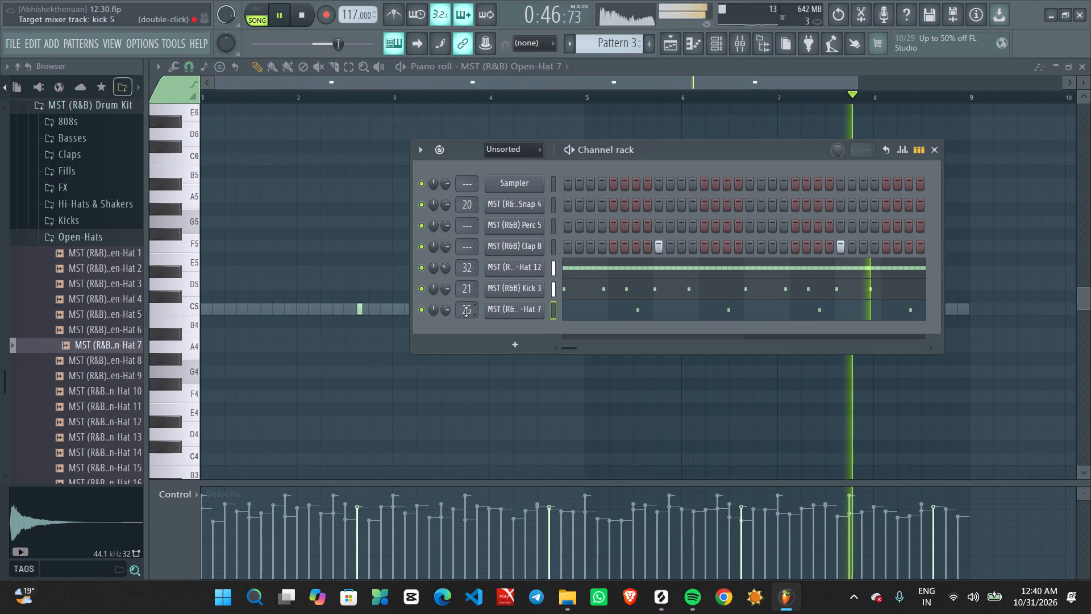
scroll(466, 312, up, 10)
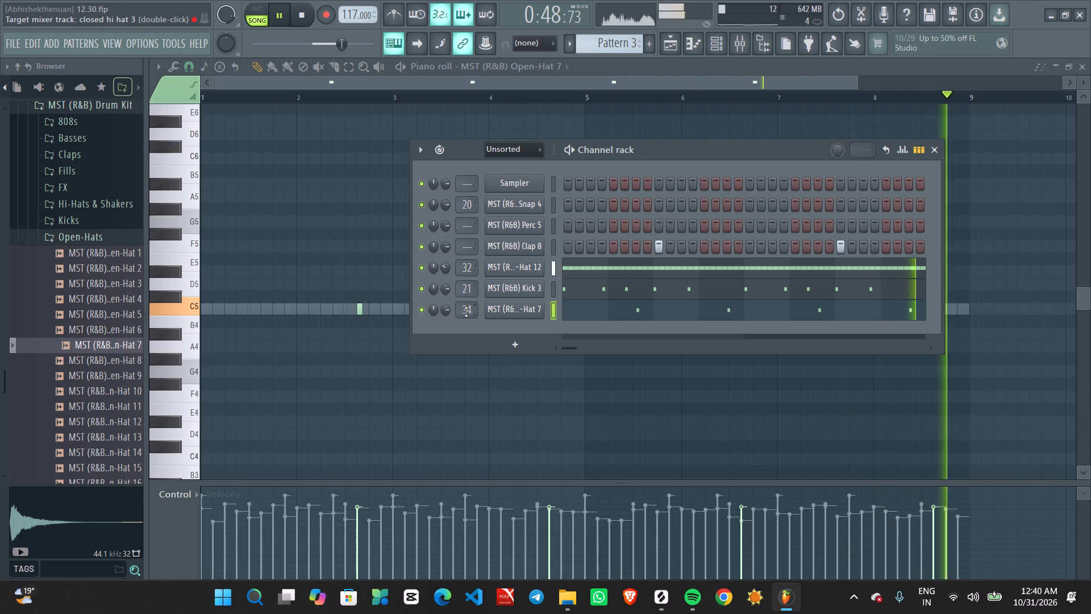
scroll(466, 312, up, 1)
Lower the volume of the open hi hat mixer track to 68% (-7.8 dB).
double_click(466, 312)
scroll(626, 216, down, 2)
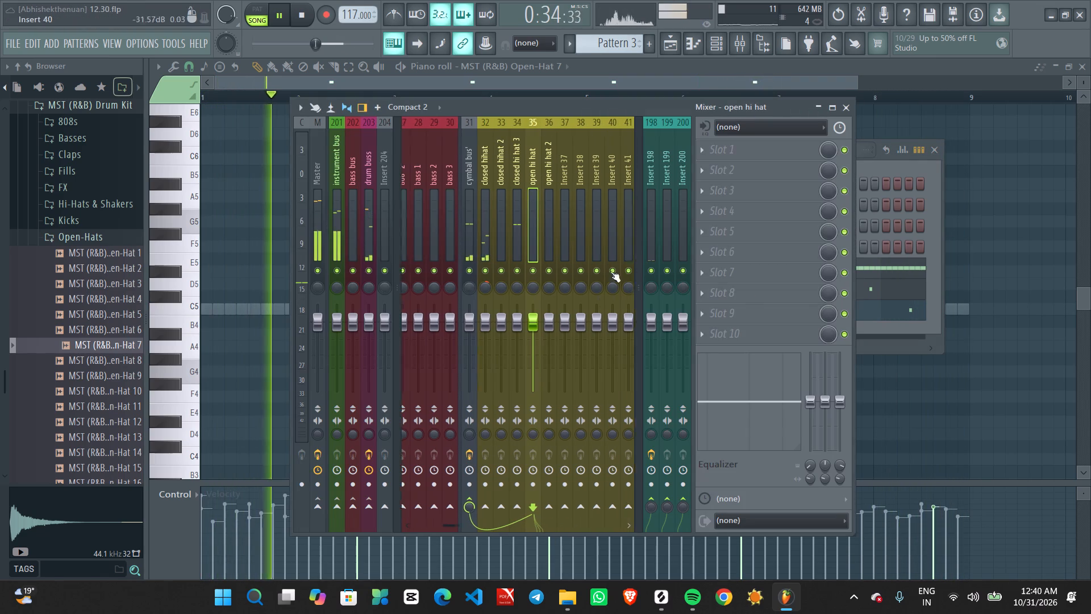
scroll(539, 318, down, 10)
scroll(542, 323, up, 3)
alt+click(543, 323)
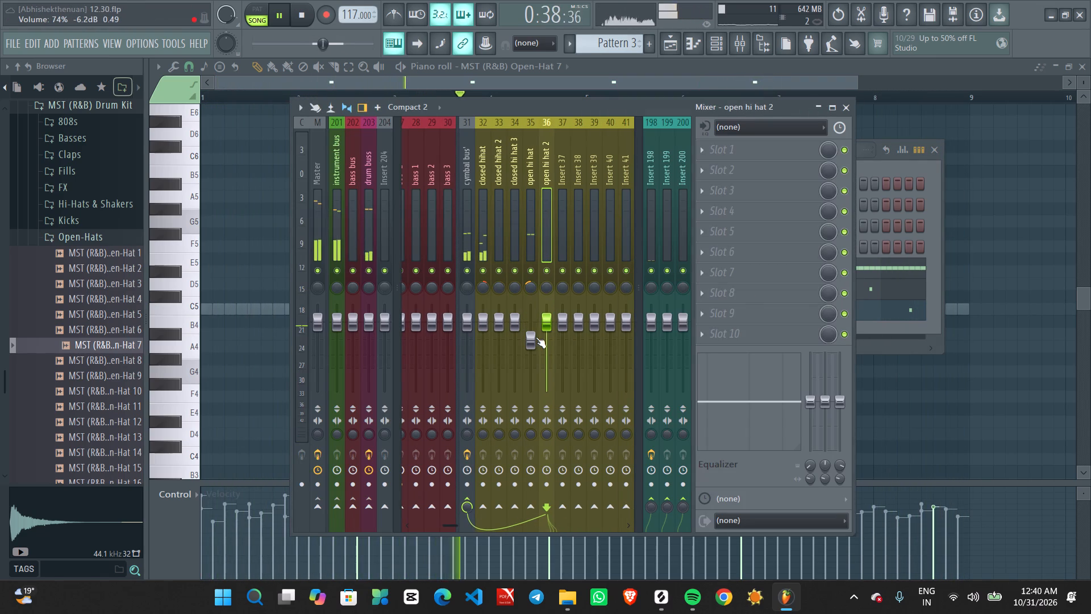
click(531, 210)
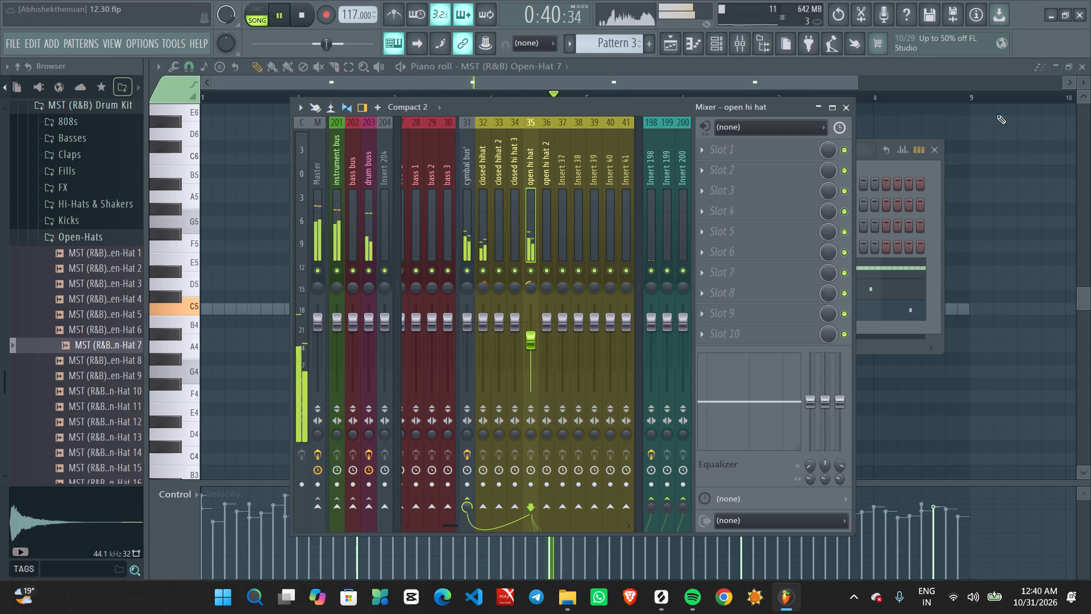
scroll(534, 337, down, 1)
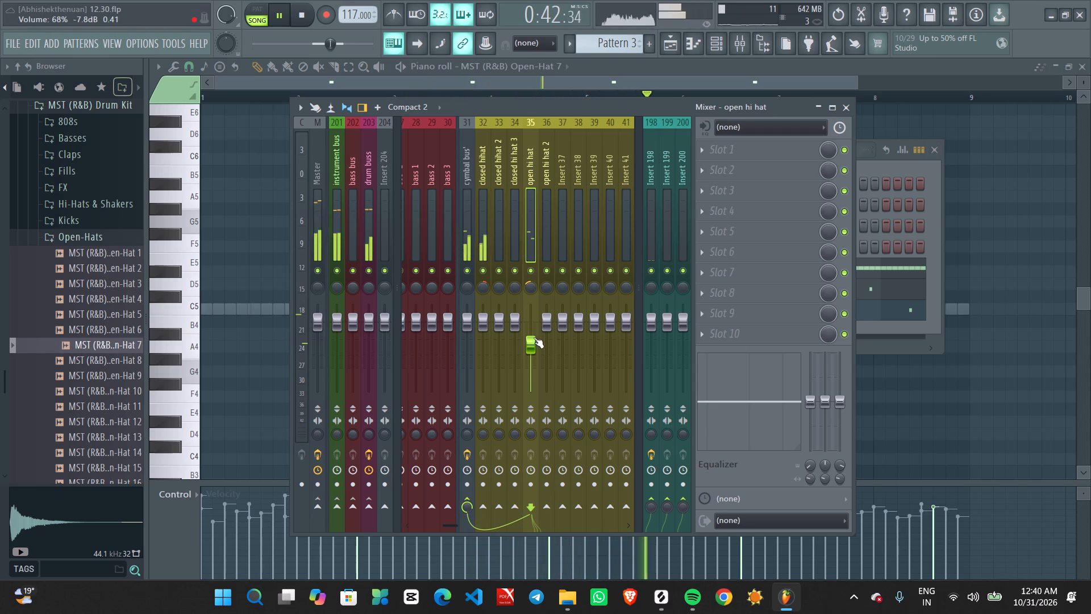
Send the open hi hat track to Insert 198 at 16% and lower its fader slightly further.
scroll(652, 512, up, 4)
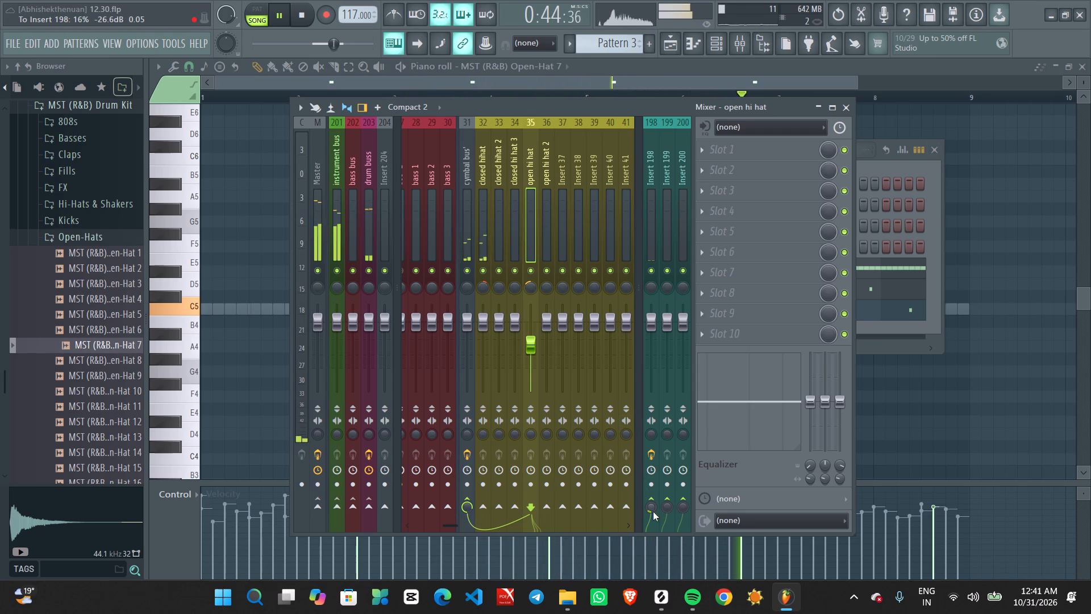
scroll(530, 343, down, 1)
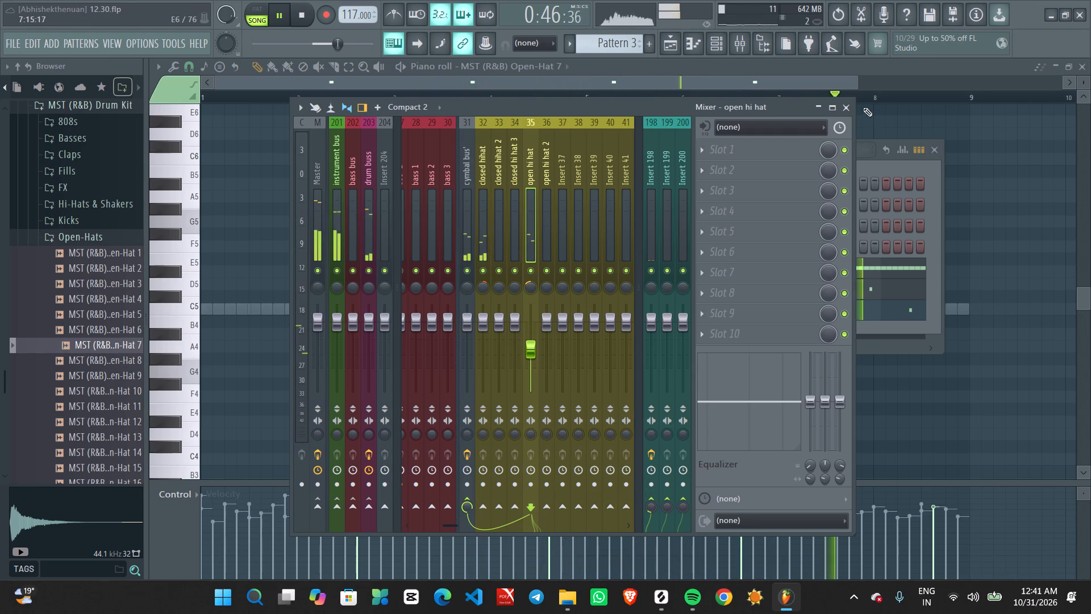
Close the mixer and examine the MST (R&B) Open-Hat 7 notes one by one in the piano roll, through bar 8.
click(848, 103)
right_click(522, 314)
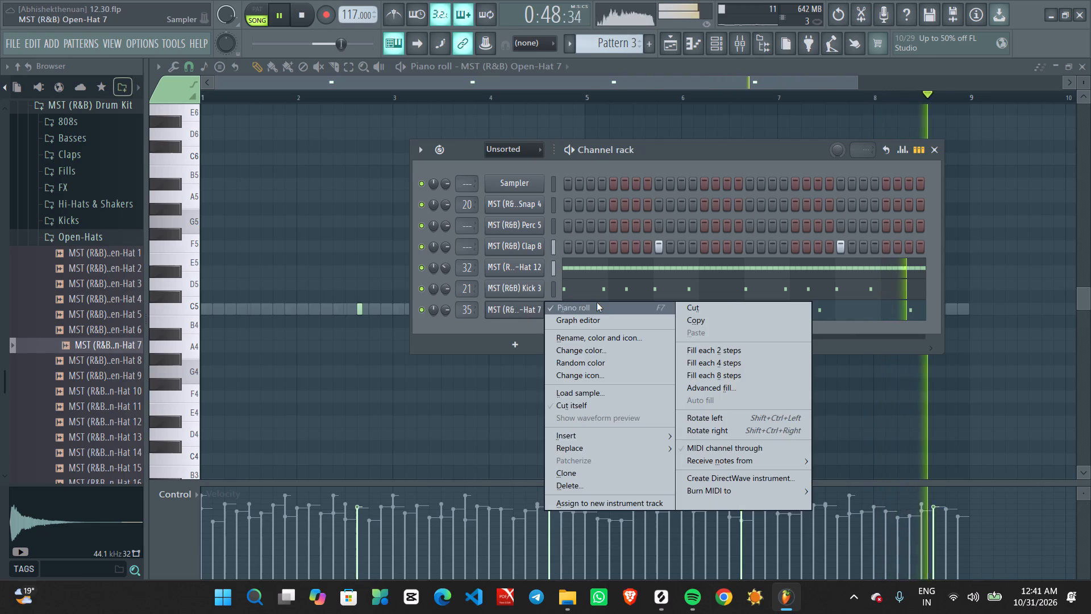
click(597, 302)
ctrl+scroll(480, 332, up, 1)
right_click(522, 313)
click(589, 312)
ctrl+scroll(484, 339, up, 2)
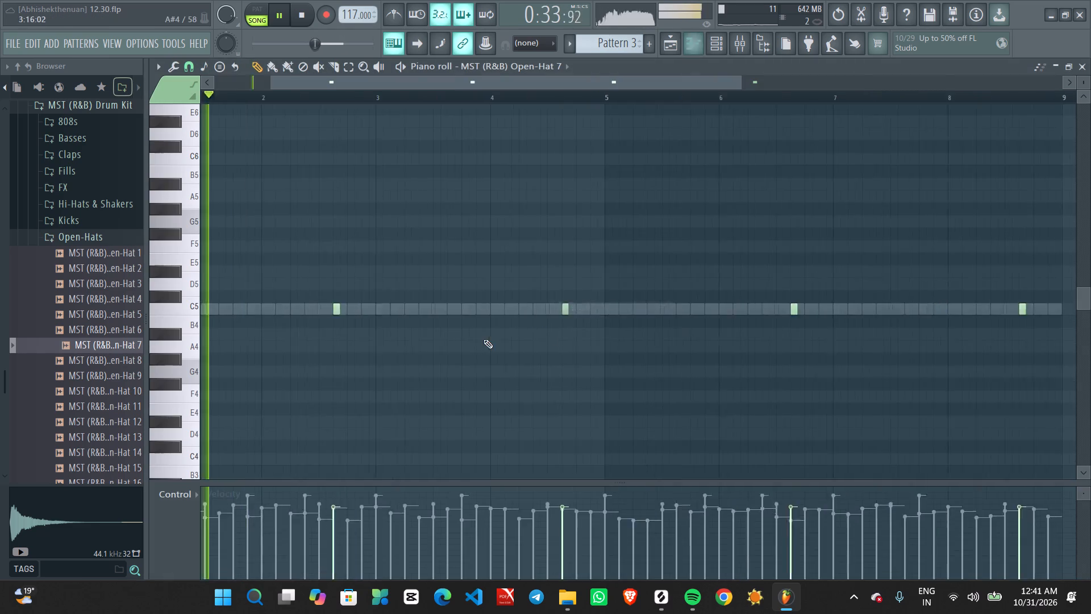
ctrl+scroll(484, 339, up, 1)
middle_drag(486, 349, 873, 352)
ctrl+scroll(347, 347, up, 4)
ctrl+scroll(497, 330, up, 3)
alt+click(580, 317)
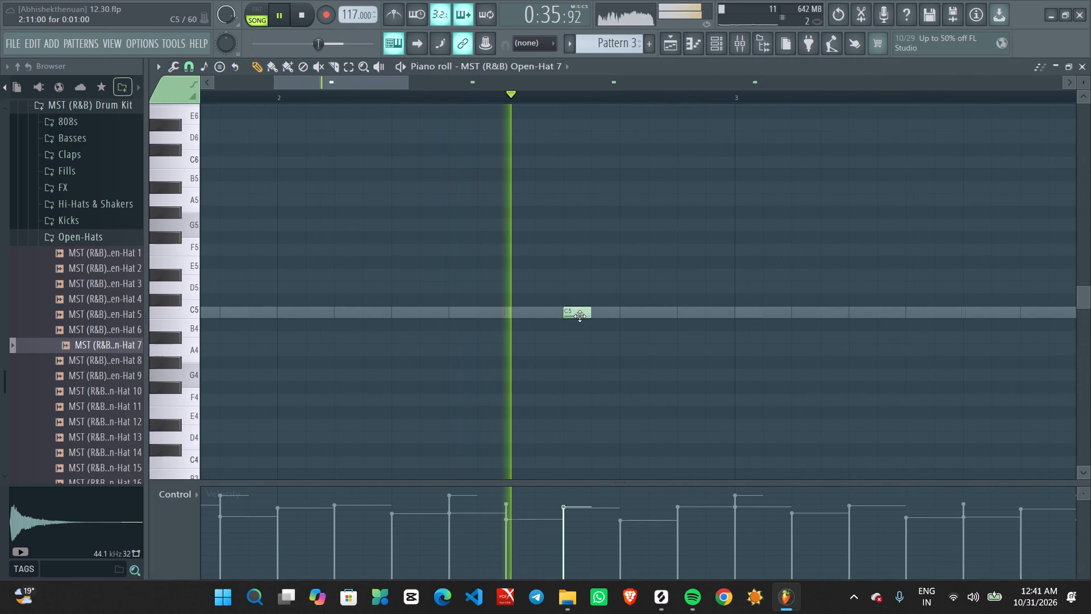
ctrl+scroll(647, 323, down, 6)
ctrl+scroll(926, 330, up, 2)
middle_drag(990, 334, 744, 335)
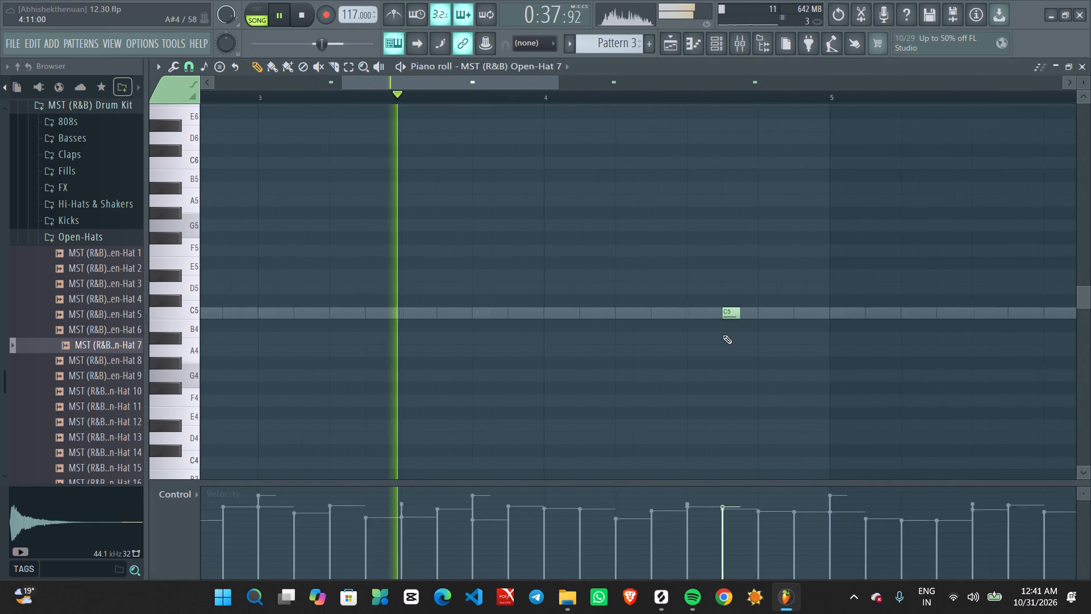
ctrl+scroll(723, 335, up, 2)
alt+click(727, 316)
ctrl+scroll(743, 322, down, 13)
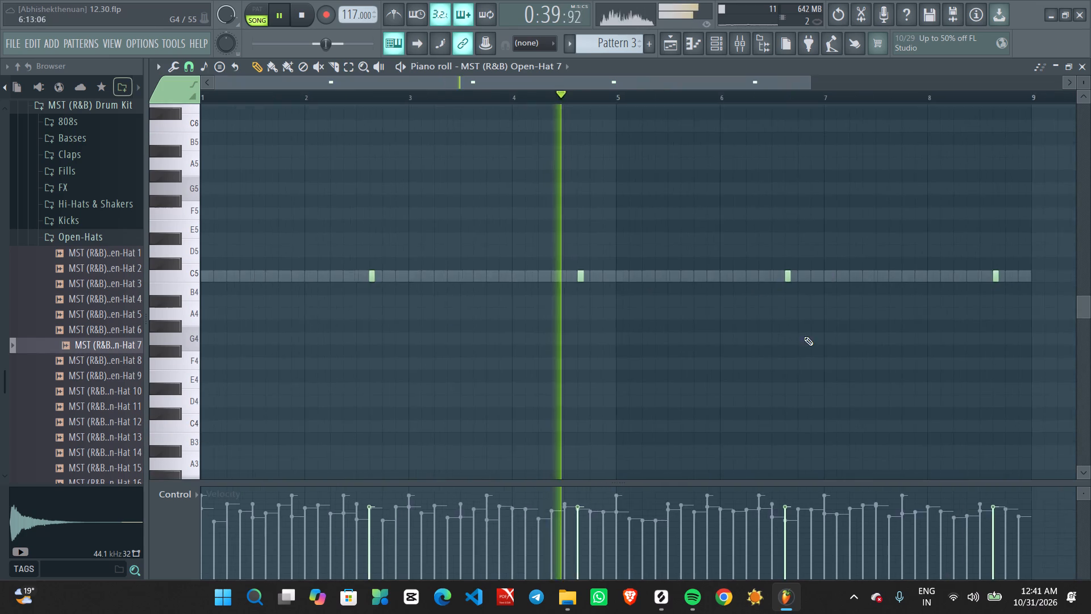
ctrl+scroll(834, 340, up, 3)
middle_drag(876, 345, 813, 360)
ctrl+scroll(692, 354, up, 7)
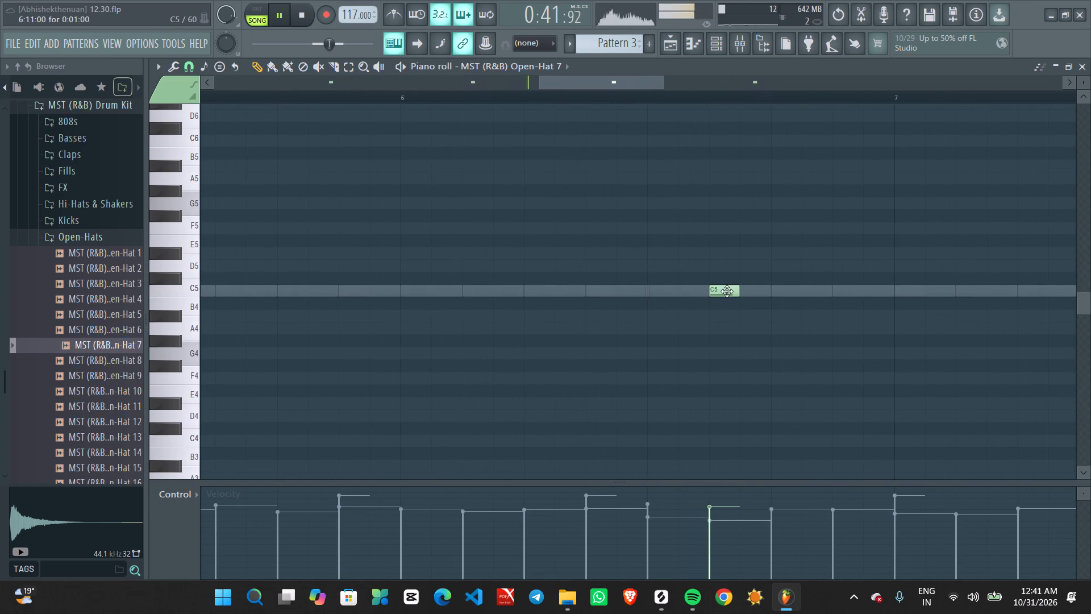
alt+click(727, 291)
ctrl+scroll(744, 308, down, 5)
middle_drag(876, 323, 617, 323)
ctrl+scroll(883, 279, up, 1)
ctrl+scroll(893, 279, down, 2)
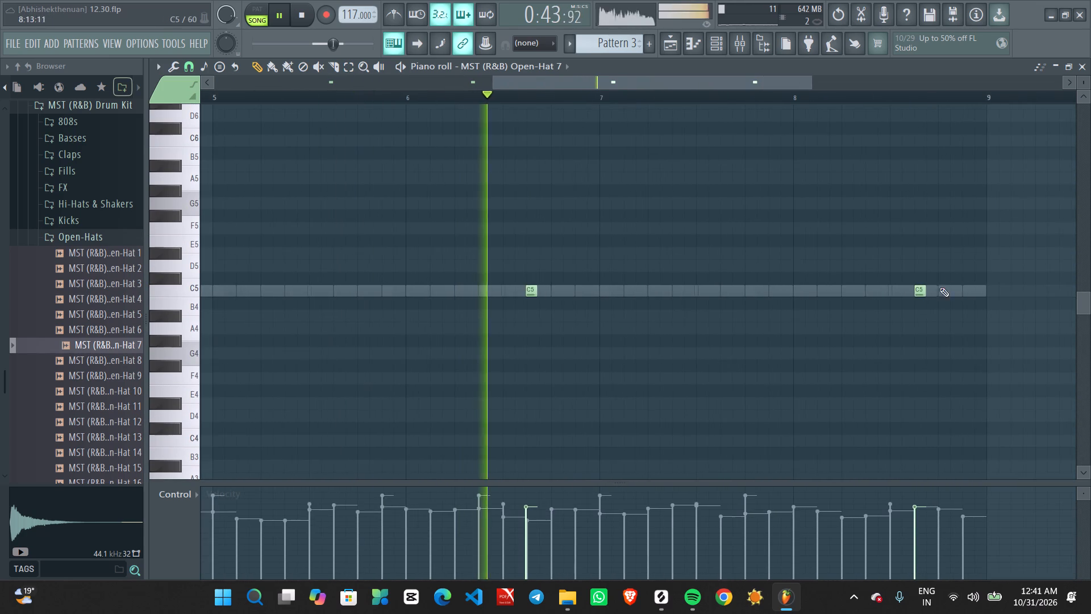
ctrl+scroll(926, 301, up, 7)
alt+click(910, 294)
ctrl+scroll(859, 296, down, 7)
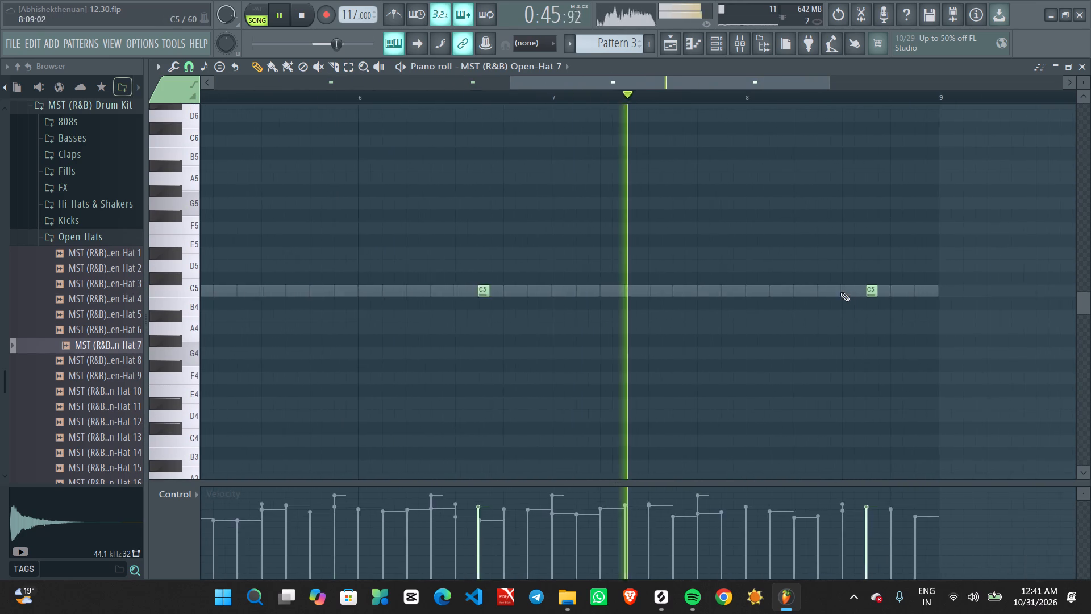
ctrl+scroll(823, 289, down, 8)
Bring up the channel rack and audition samples from the R&B kit's Percs folder, from Perc 4 through Perc 21.
click(718, 49)
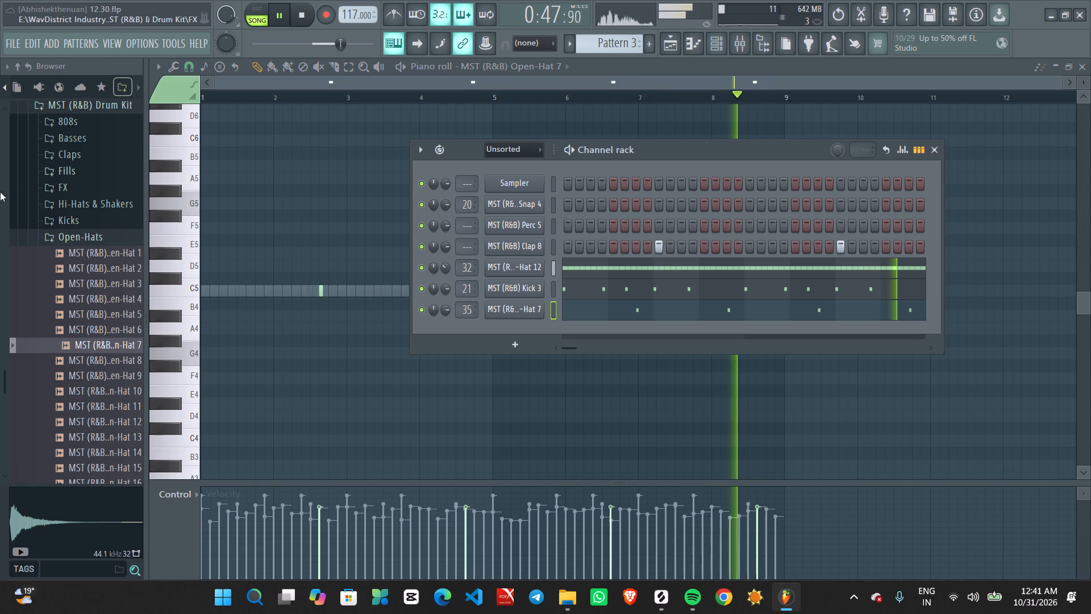
click(73, 238)
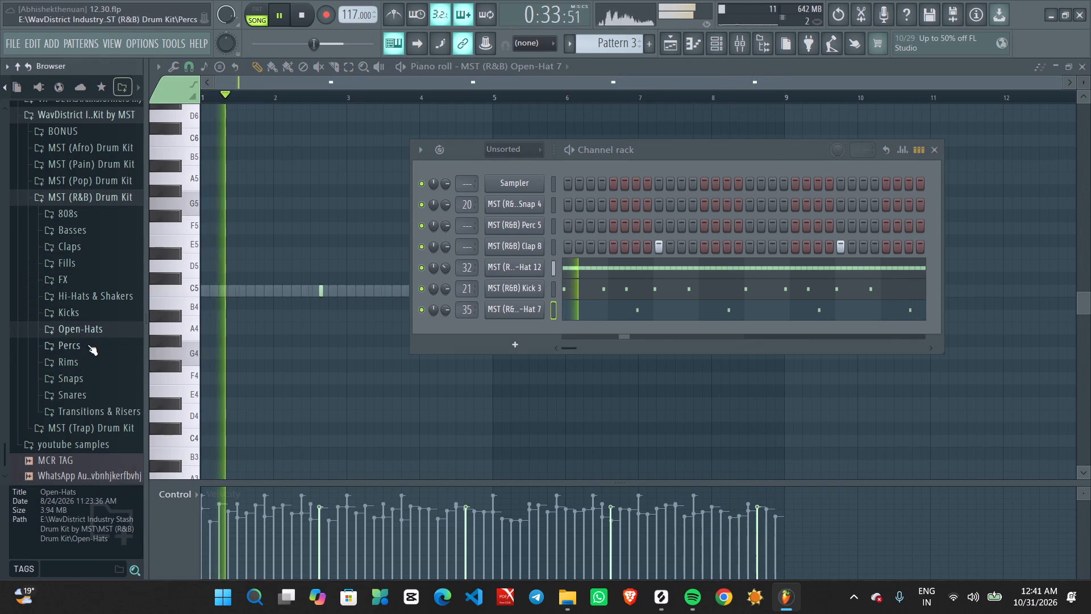
click(88, 345)
click(88, 356)
scroll(89, 377, down, 2)
click(96, 316)
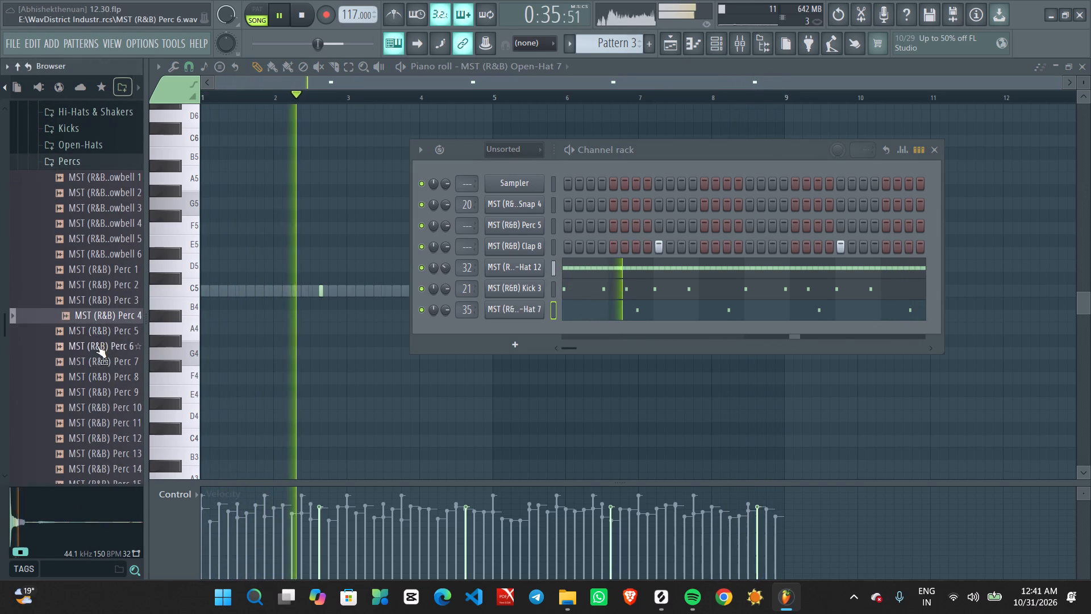
click(97, 347)
click(105, 379)
scroll(106, 379, down, 1)
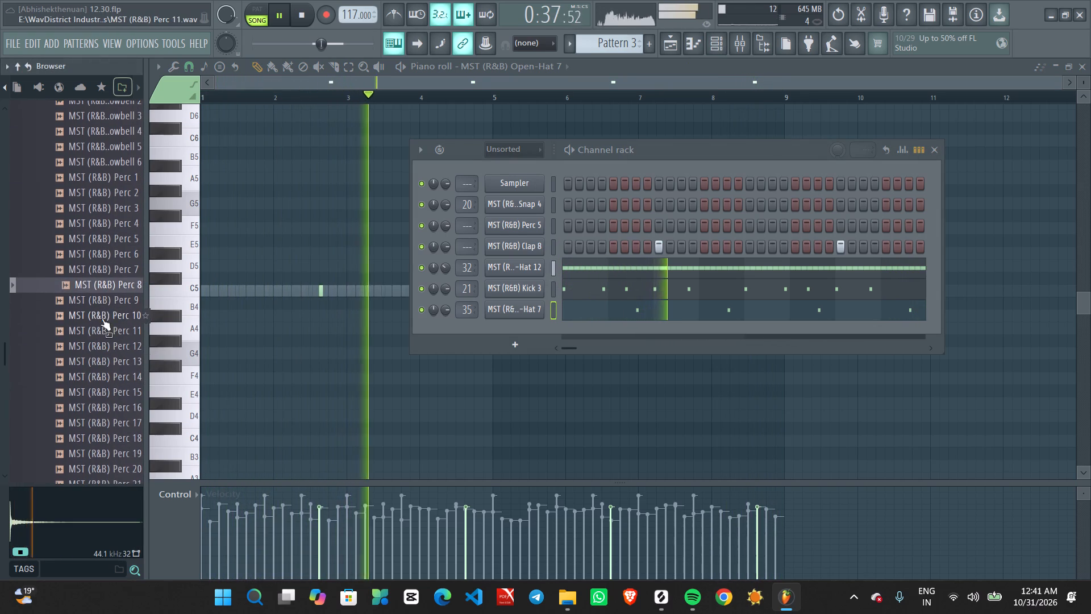
click(103, 302)
click(107, 312)
scroll(105, 327, down, 1)
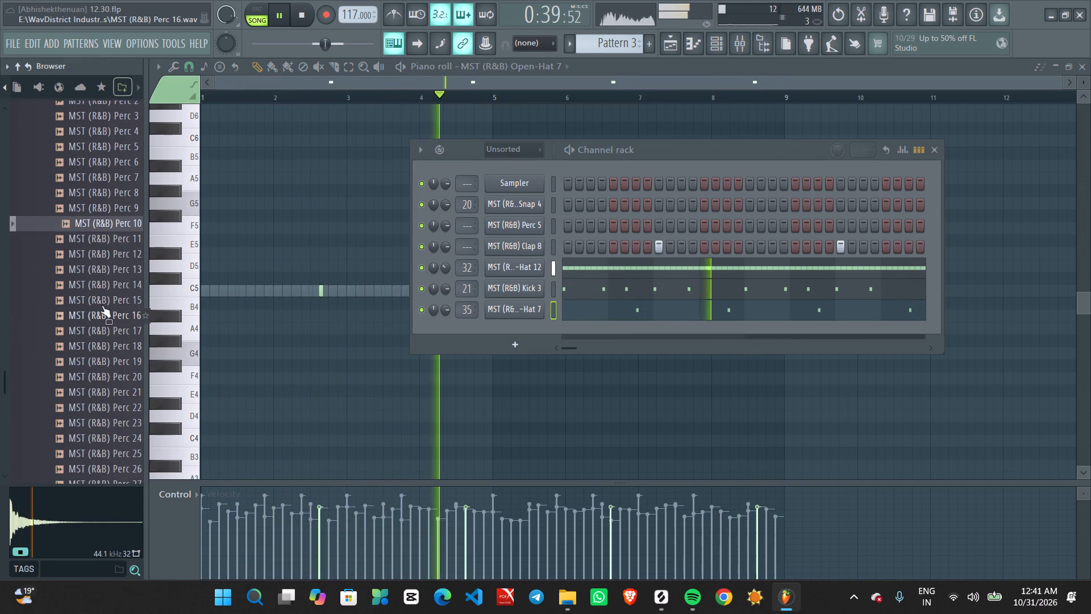
click(102, 272)
click(101, 316)
scroll(101, 318, down, 1)
click(101, 288)
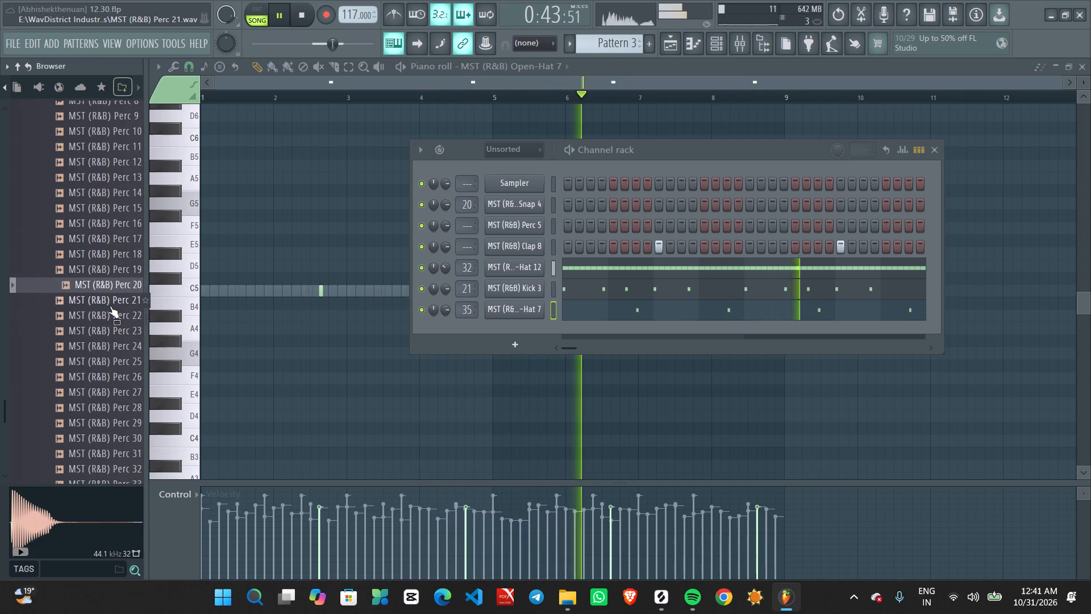
click(110, 306)
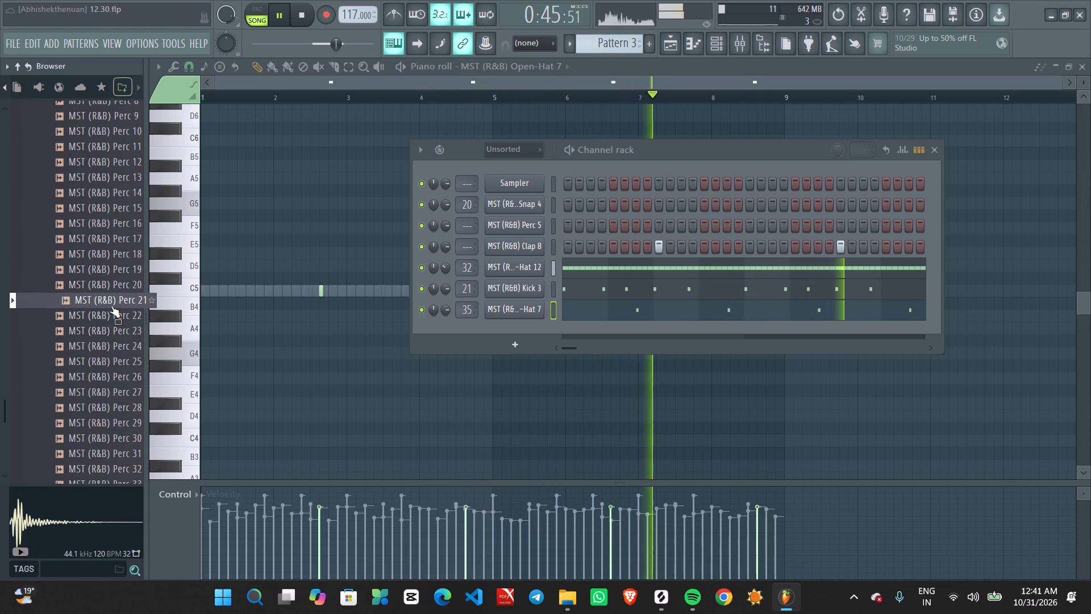
Compare the MST (R&B) Perc 22 and Perc 23 samples and add Perc 23 as a new channel below Open-Hat 7.
click(102, 309)
click(106, 297)
click(106, 319)
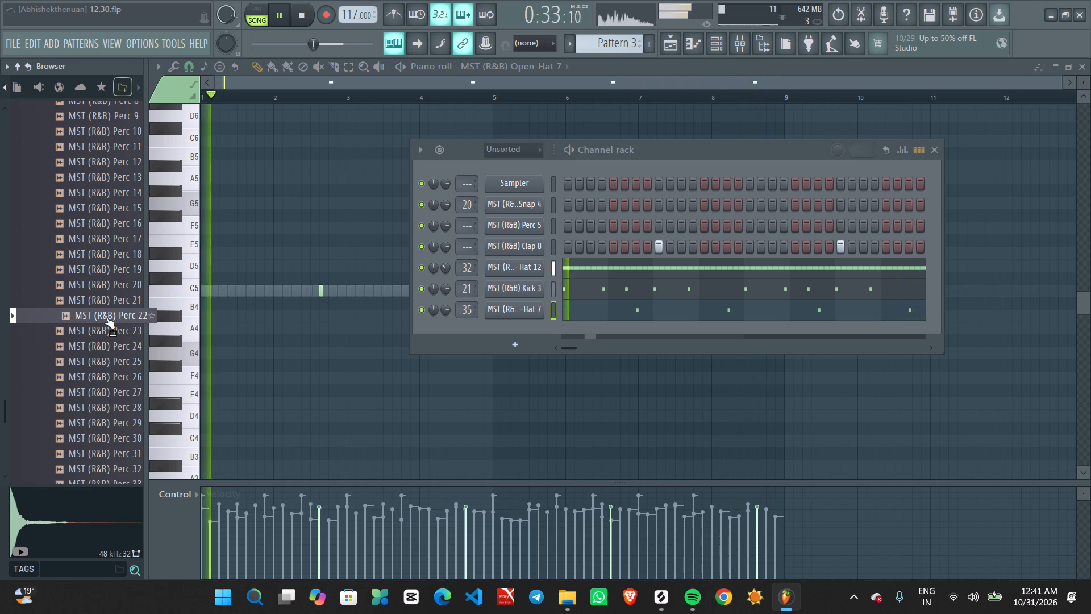
double_click(106, 312)
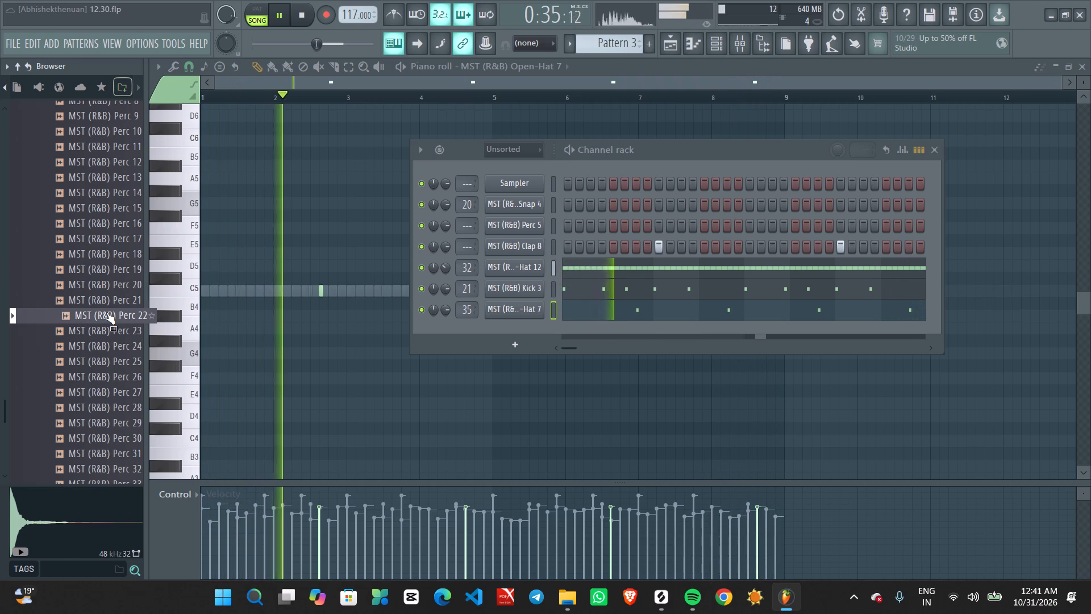
click(111, 333)
click(111, 320)
click(111, 327)
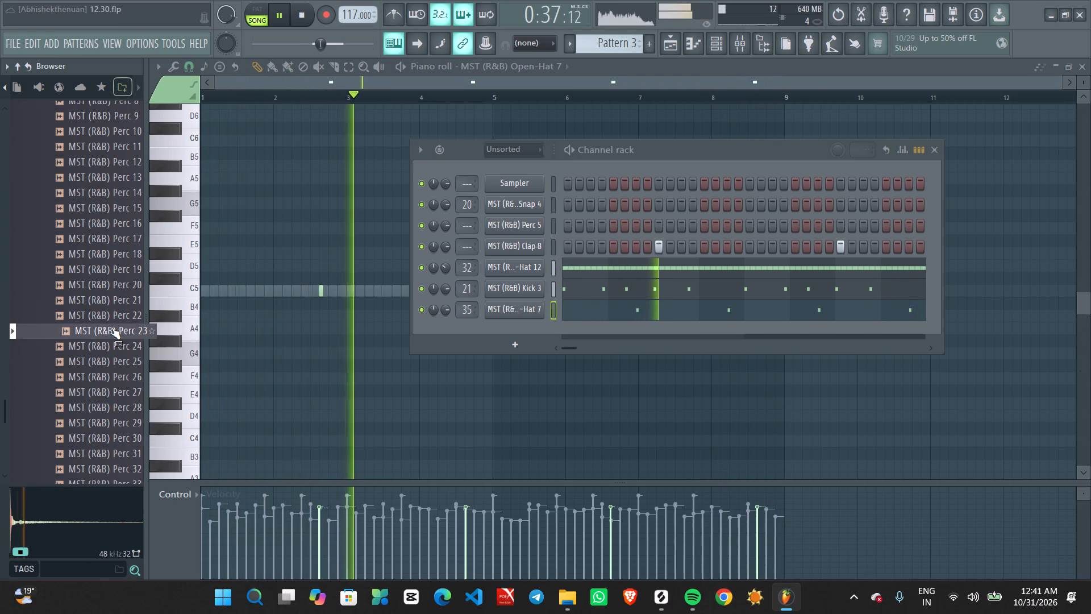
triple_click(111, 327)
click(121, 341)
click(117, 323)
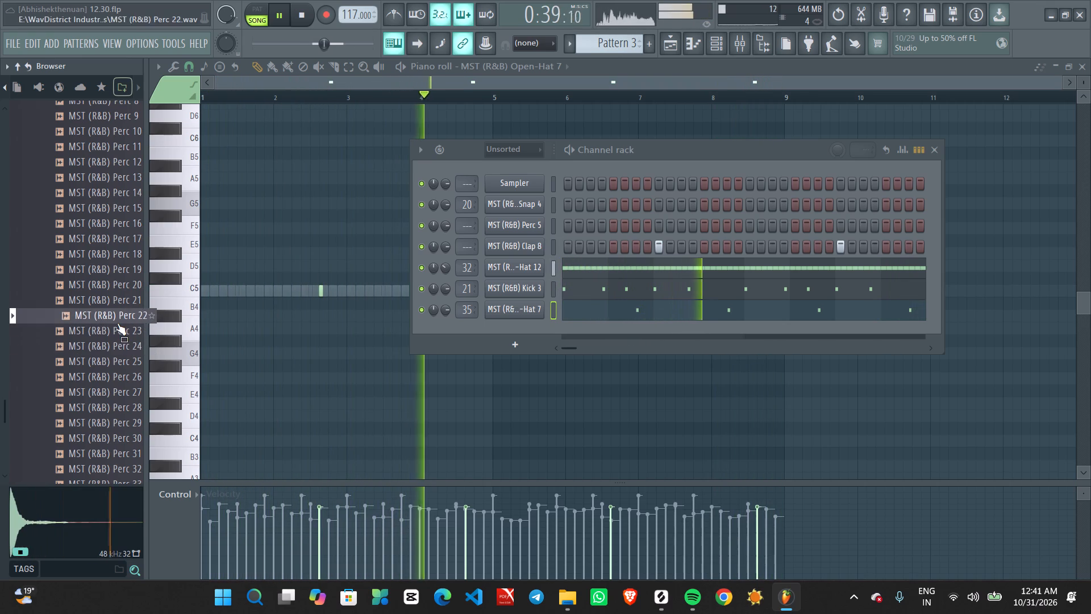
click(115, 320)
click(107, 327)
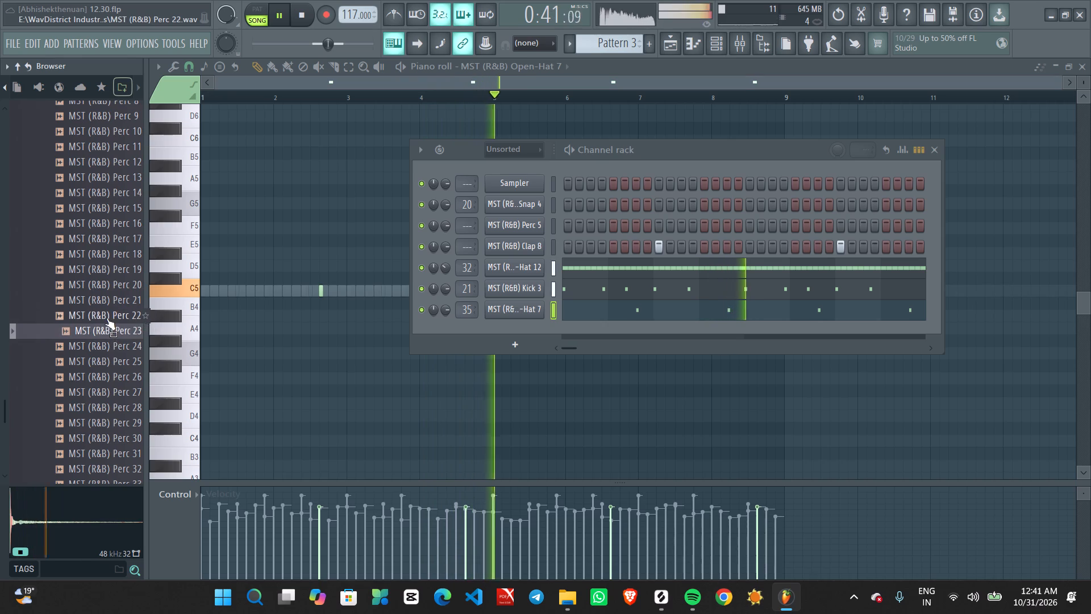
click(106, 326)
drag(106, 326, 486, 325)
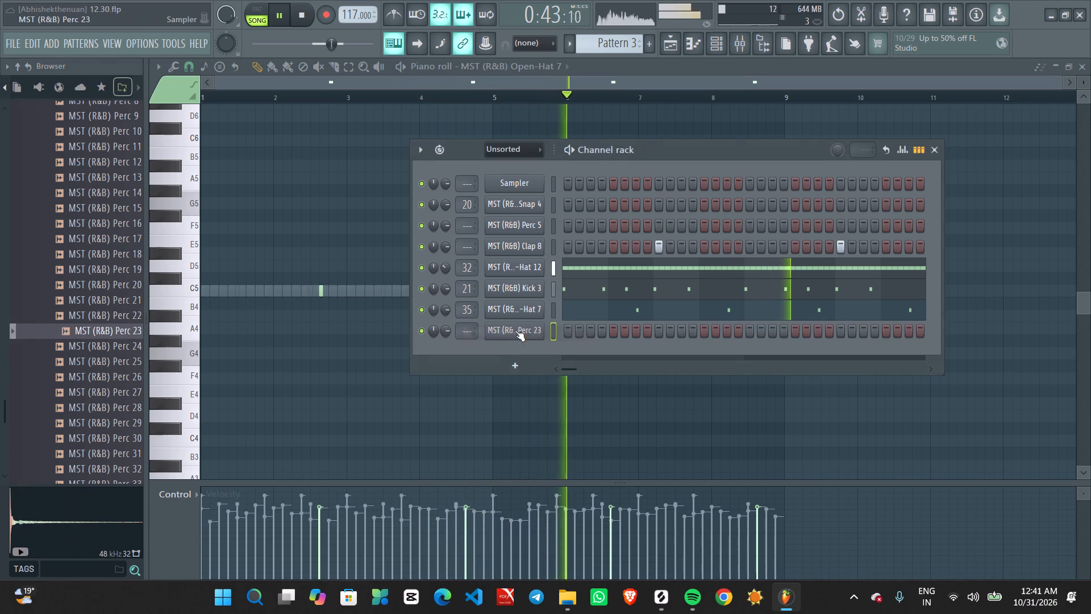
In the Perc 23 piano roll, place two consecutive one-step C5 notes at steps 15 and 16 of bar 4.
right_click(518, 330)
click(567, 325)
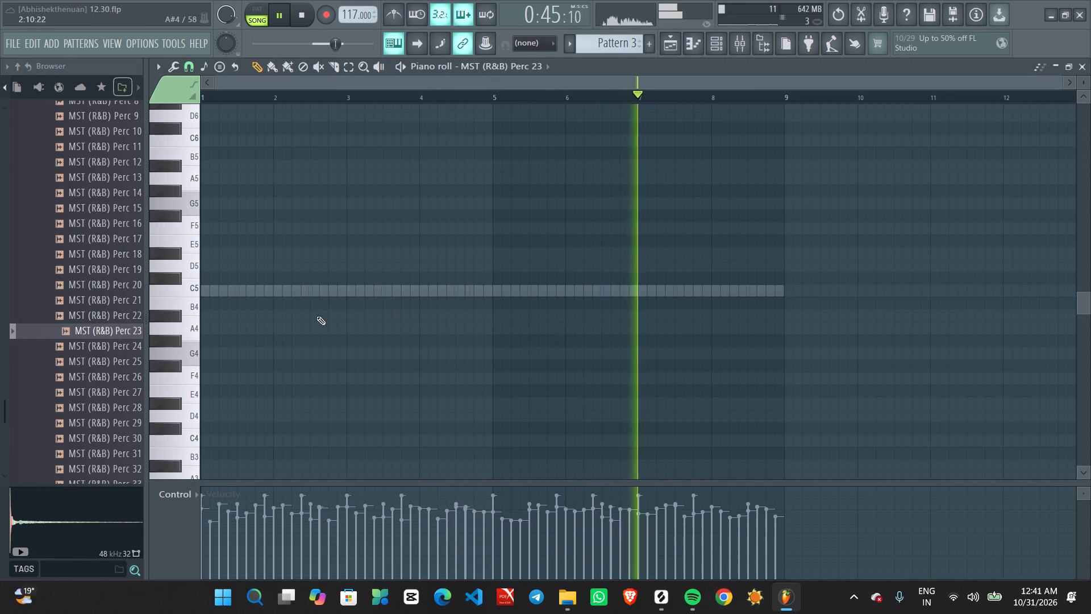
scroll(326, 320, up, 4)
middle_drag(293, 354, 597, 283)
ctrl+scroll(505, 293, up, 3)
ctrl+scroll(395, 273, up, 2)
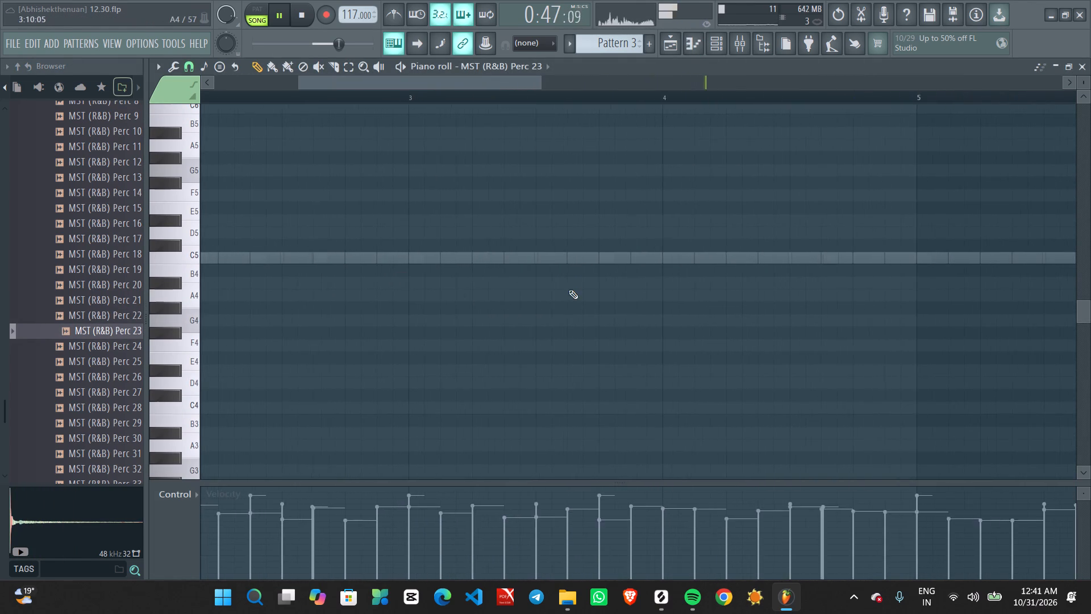
ctrl+scroll(575, 290, down, 6)
ctrl+scroll(682, 288, up, 8)
ctrl+scroll(606, 271, up, 4)
click(523, 257)
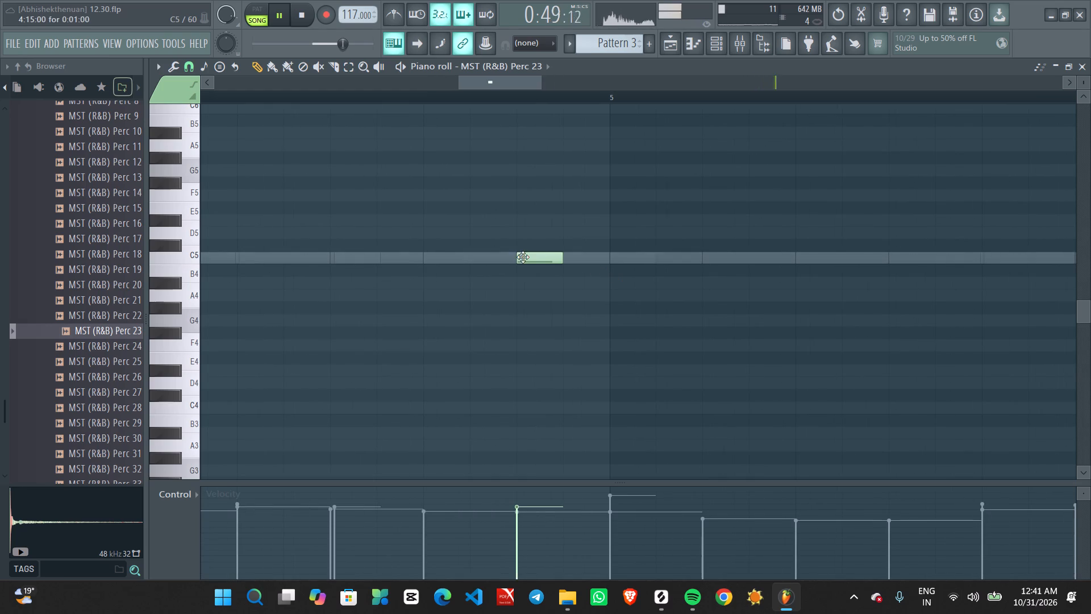
click(563, 256)
click(571, 257)
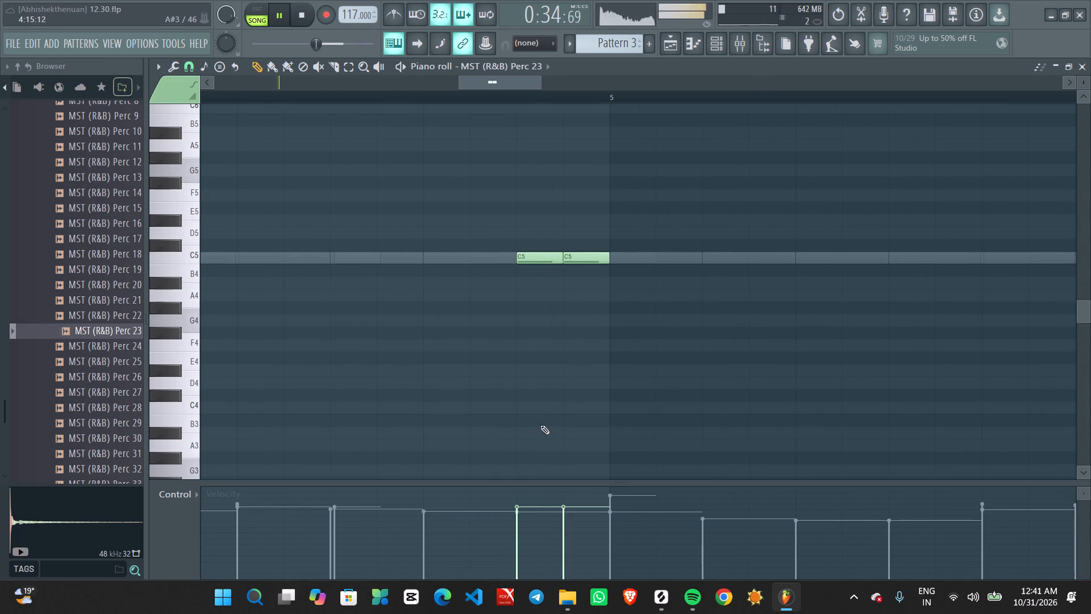
Replace the Perc 23 note at step 15 of bar 4 with a C5 note at step 13.
ctrl+scroll(540, 411, down, 7)
ctrl+scroll(752, 337, down, 6)
ctrl+scroll(952, 321, up, 2)
middle_drag(993, 322, 889, 322)
ctrl+scroll(669, 327, down, 5)
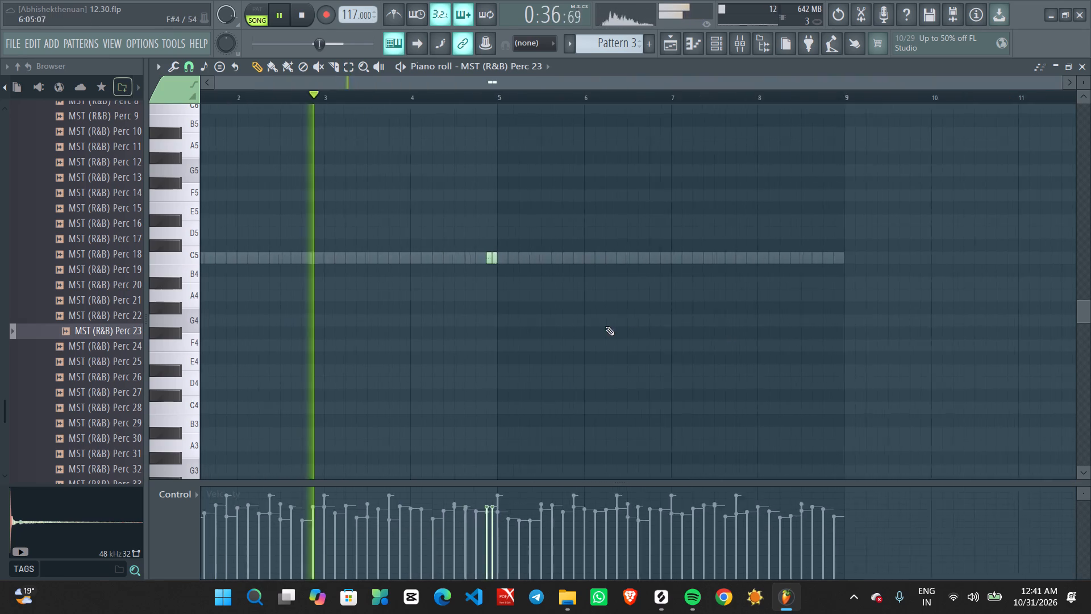
ctrl+scroll(605, 326, down, 2)
scroll(437, 306, up, 2)
middle_drag(440, 311, 567, 306)
ctrl+scroll(552, 320, up, 2)
middle_drag(533, 356, 573, 335)
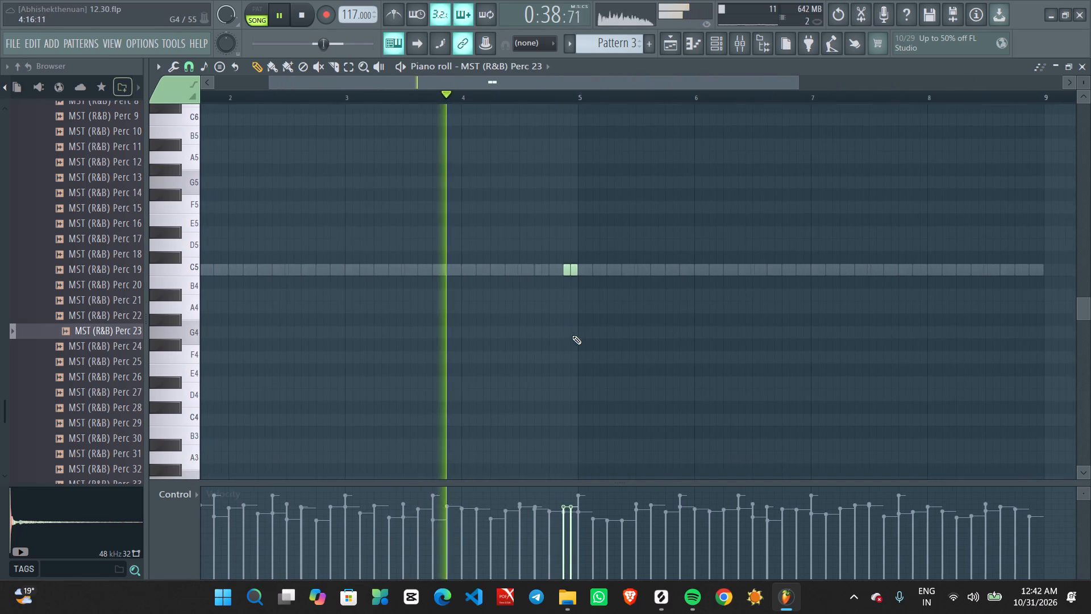
ctrl+scroll(548, 342, down, 3)
ctrl+scroll(541, 345, up, 2)
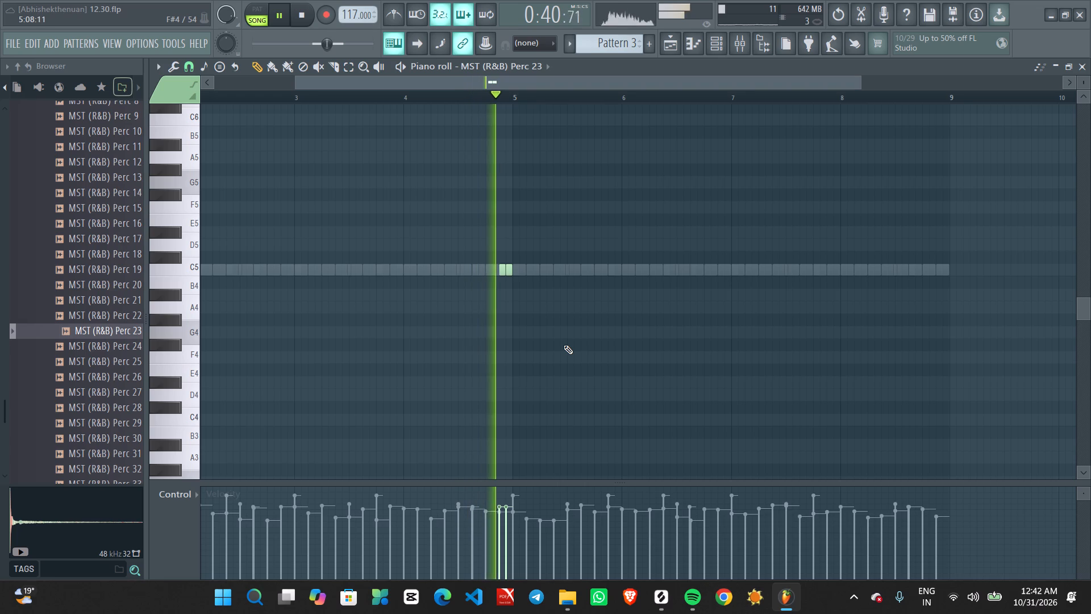
ctrl+scroll(487, 216, down, 5)
ctrl+scroll(486, 260, up, 2)
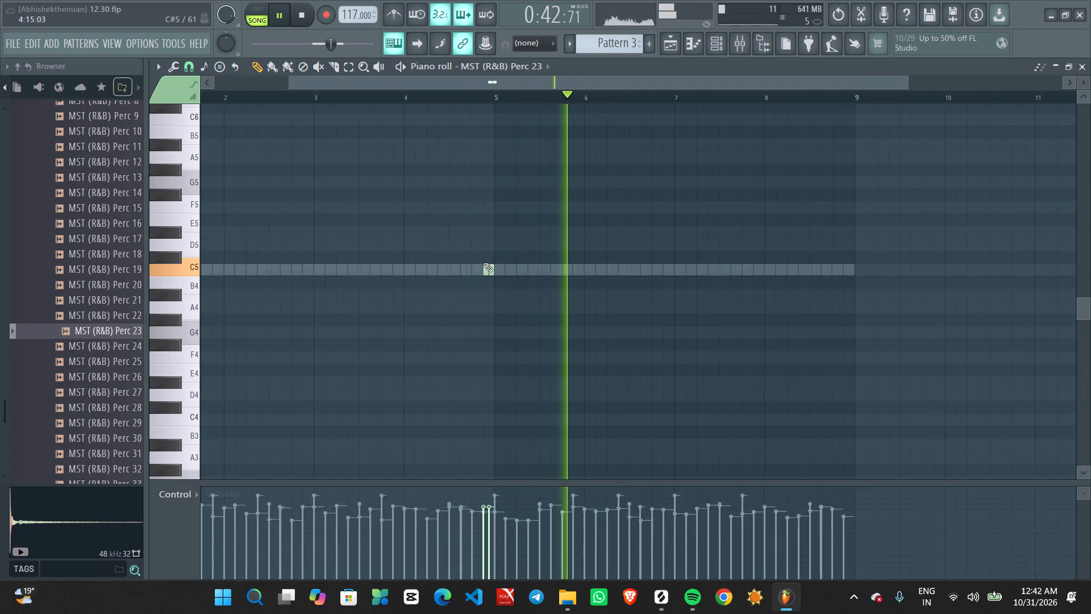
ctrl+scroll(484, 263, up, 5)
right_click(486, 272)
click(454, 266)
ctrl+scroll(463, 287, down, 6)
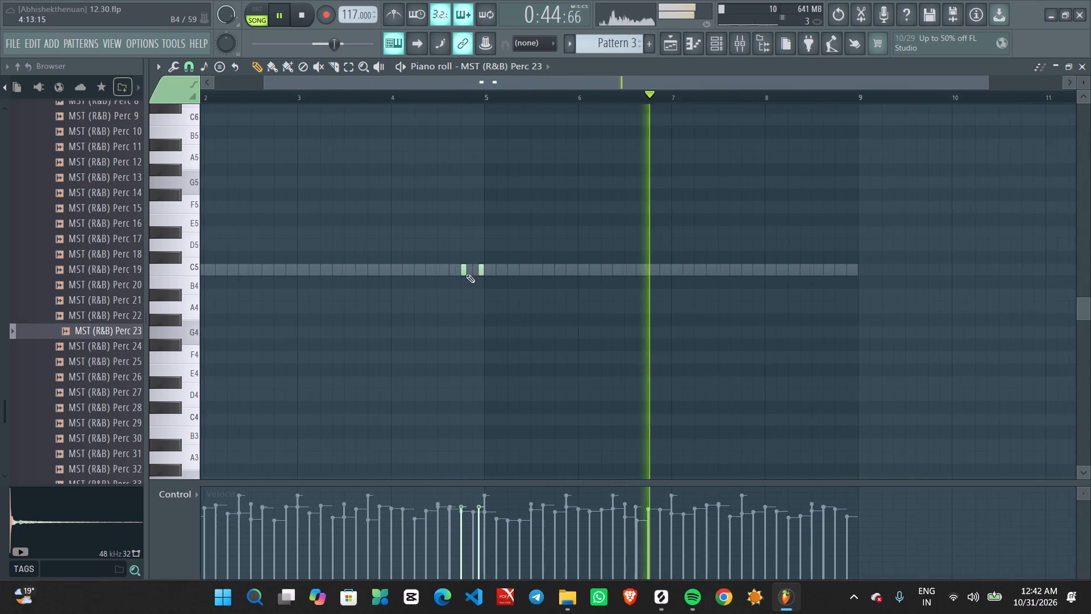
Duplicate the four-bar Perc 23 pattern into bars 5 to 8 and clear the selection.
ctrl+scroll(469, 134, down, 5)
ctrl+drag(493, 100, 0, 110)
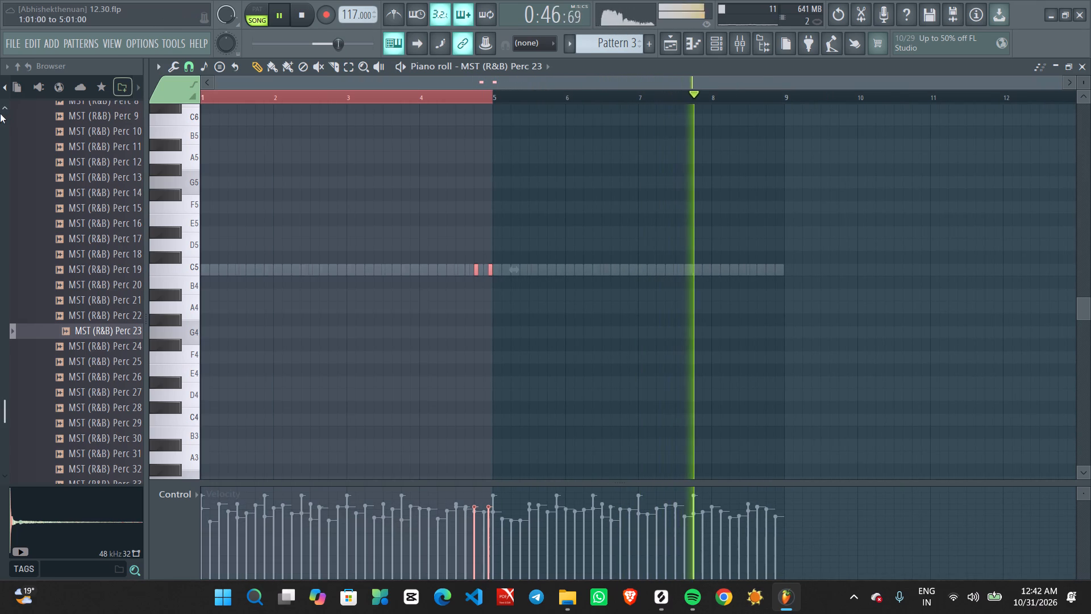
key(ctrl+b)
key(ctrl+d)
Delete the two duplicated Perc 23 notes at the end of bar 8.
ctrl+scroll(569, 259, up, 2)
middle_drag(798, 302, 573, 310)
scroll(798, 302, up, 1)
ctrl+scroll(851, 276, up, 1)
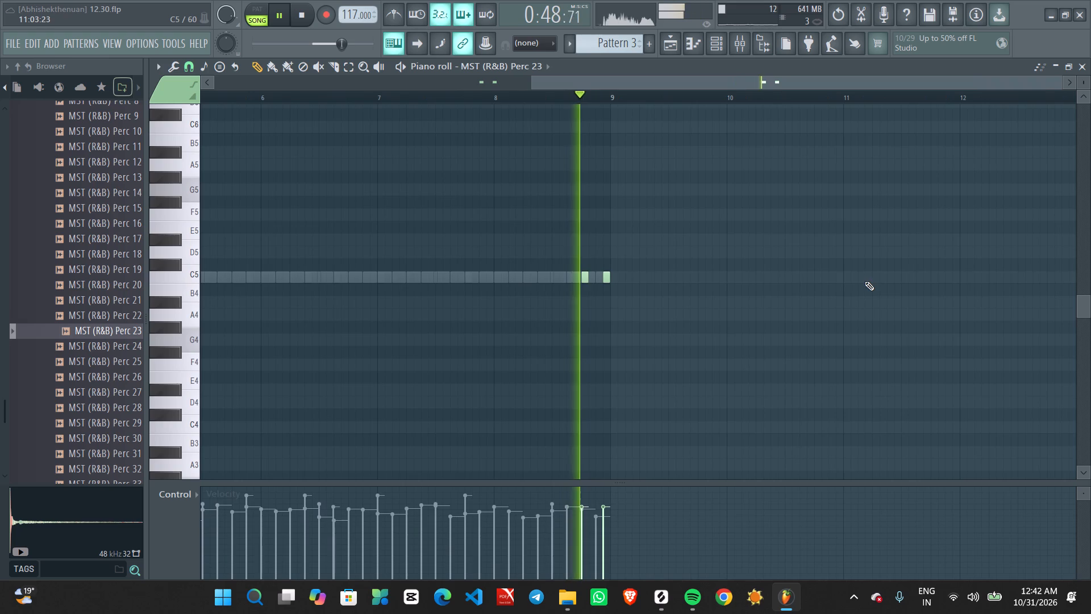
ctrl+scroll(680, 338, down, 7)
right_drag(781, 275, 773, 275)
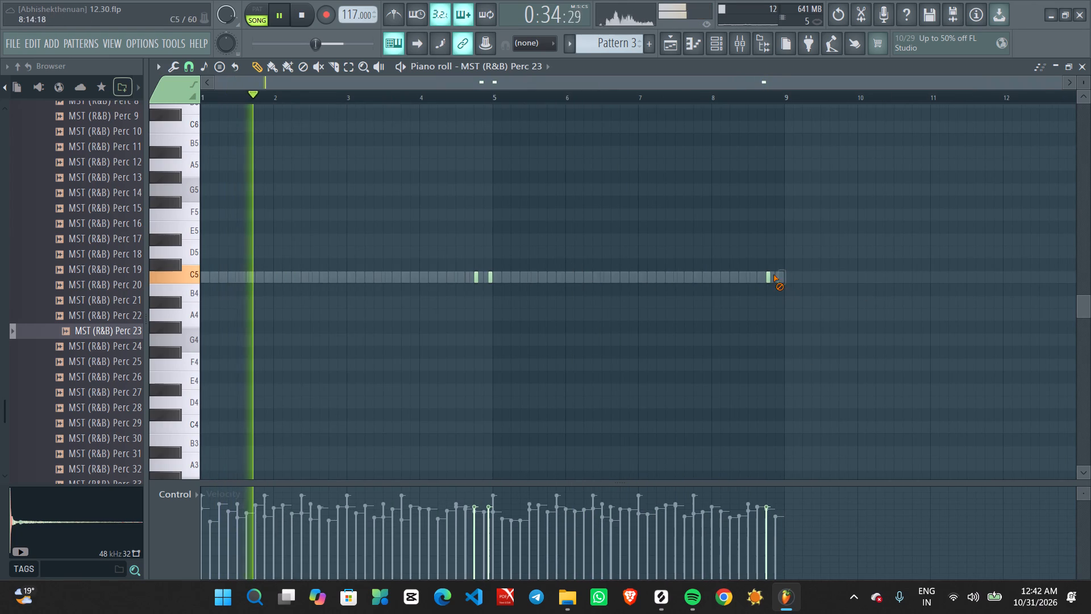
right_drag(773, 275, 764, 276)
Add a one-step C5 note for Perc 23 at step 9 of bar 3.
ctrl+scroll(564, 294, up, 4)
middle_drag(460, 313, 768, 317)
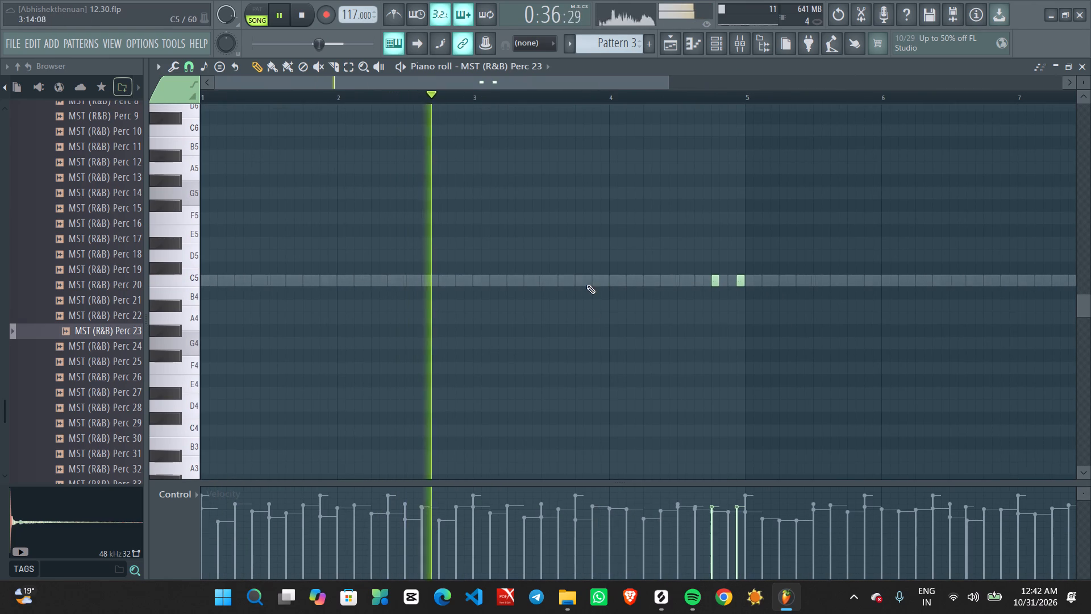
click(539, 279)
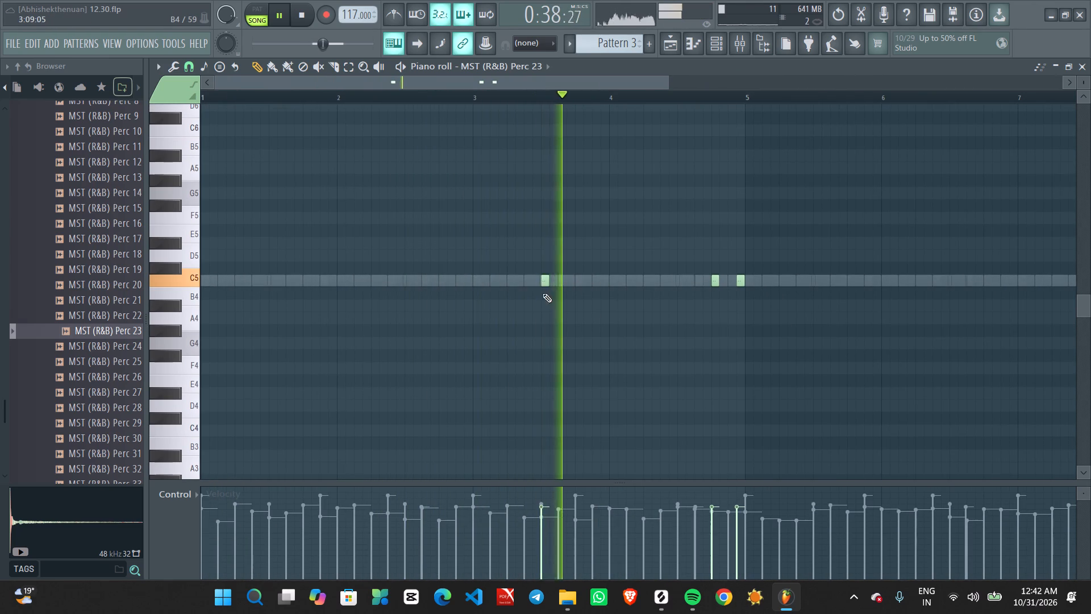
Delete the Perc 23 note at step 9 of bar 3 and restart playback.
right_click(543, 283)
key(space)
key(space)
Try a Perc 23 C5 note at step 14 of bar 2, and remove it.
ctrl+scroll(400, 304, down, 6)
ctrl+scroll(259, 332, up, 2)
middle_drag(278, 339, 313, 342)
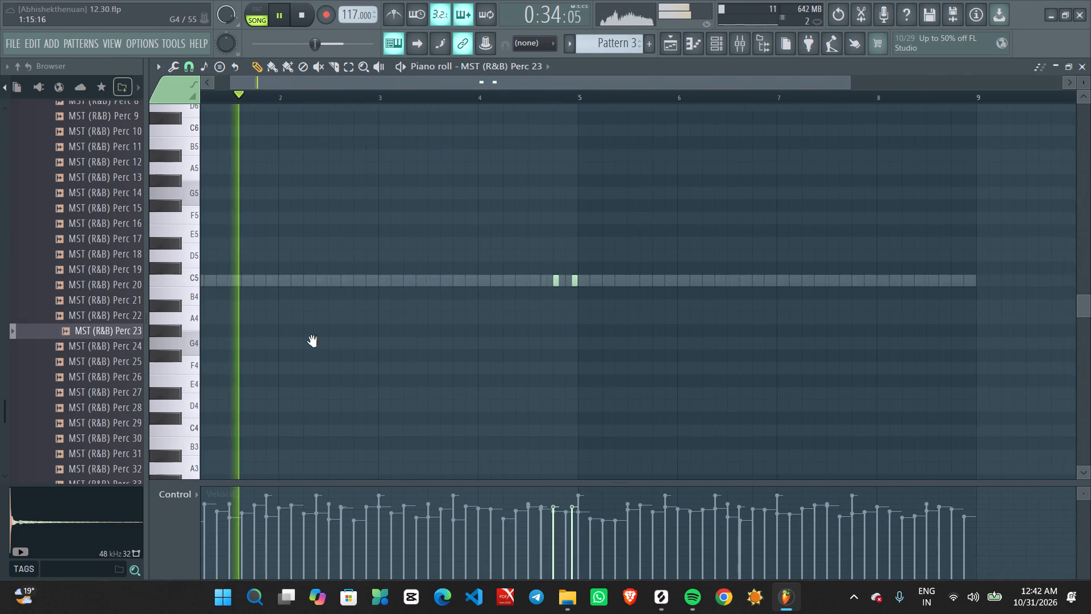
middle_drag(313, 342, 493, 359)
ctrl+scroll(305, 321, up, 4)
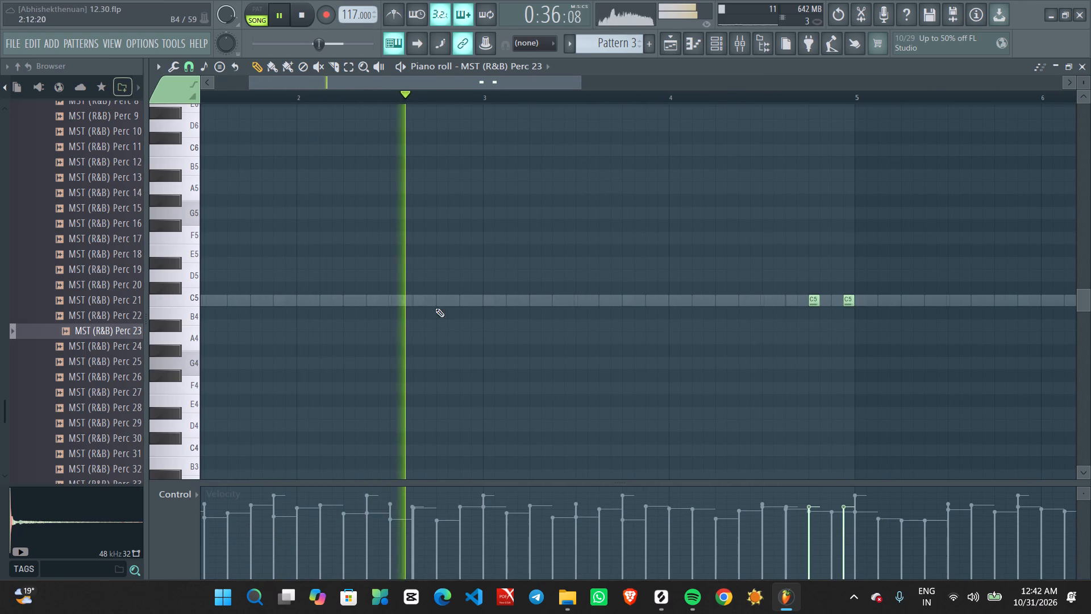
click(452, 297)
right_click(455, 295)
Add one-step C5 notes for Perc 23 at step 5 of bar 2 and step 5 of bar 4.
key(space)
key(space)
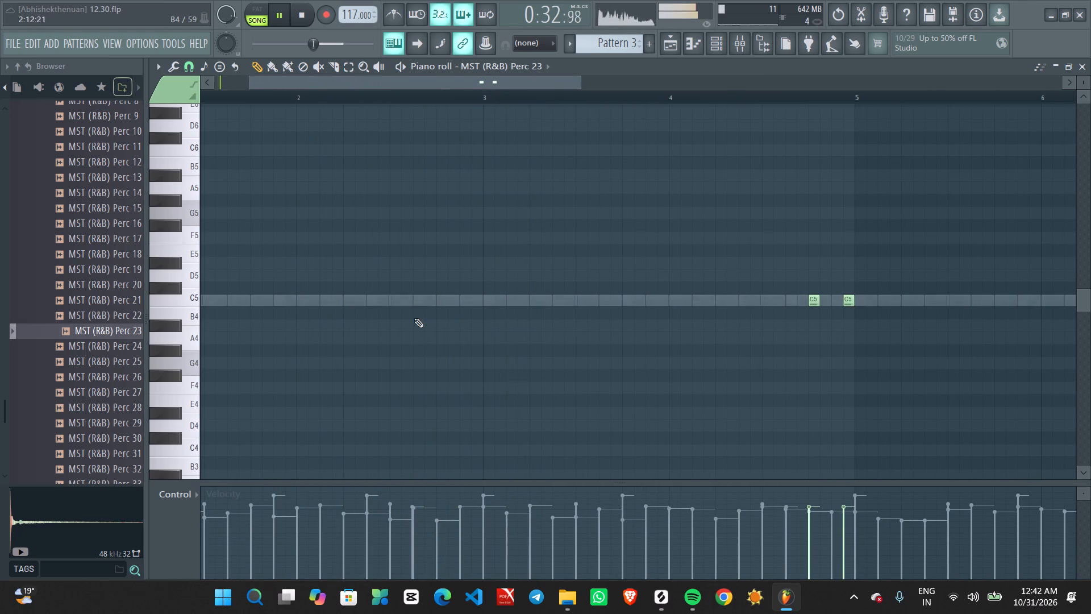
ctrl+scroll(369, 309, down, 8)
ctrl+scroll(283, 345, up, 5)
middle_drag(269, 352, 445, 352)
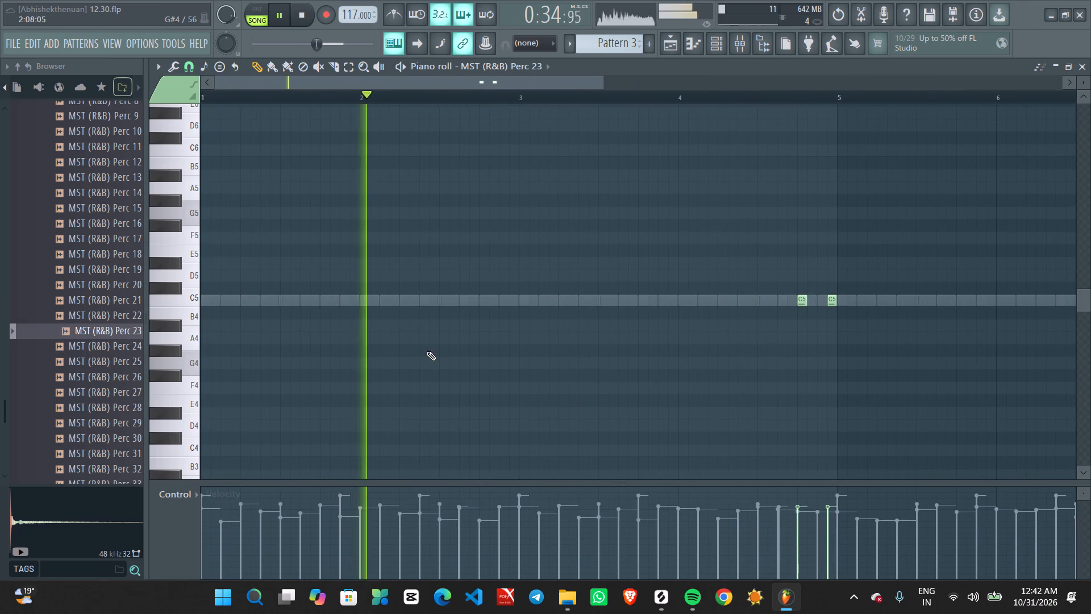
click(398, 304)
ctrl+scroll(677, 341, down, 2)
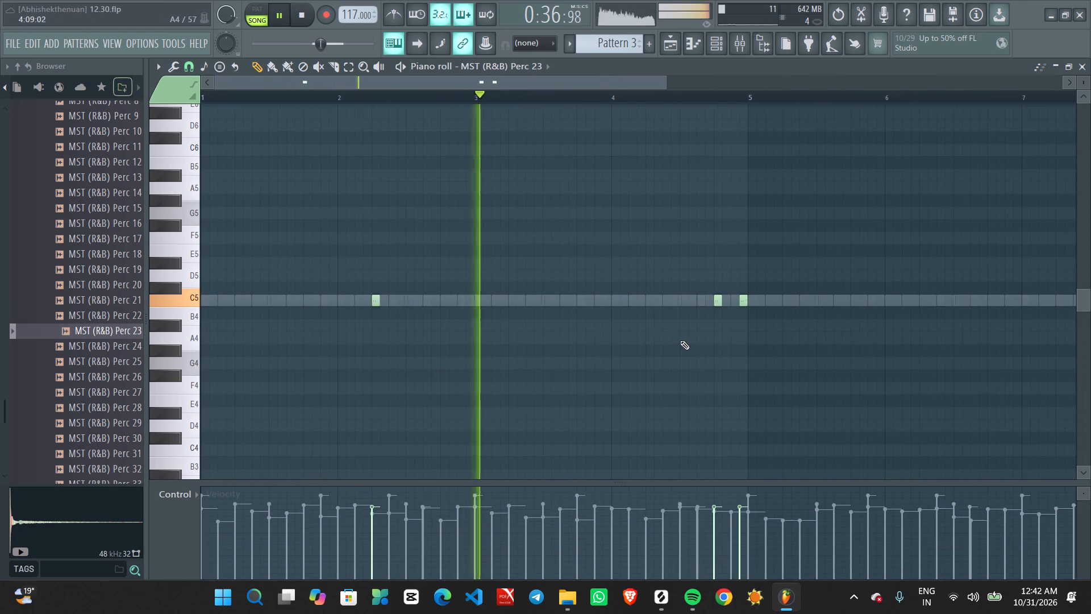
ctrl+scroll(680, 341, up, 3)
click(634, 341)
Delete the two Perc 23 notes at the end of bar 4, at steps 13 and 16.
ctrl+drag(711, 322, 841, 357)
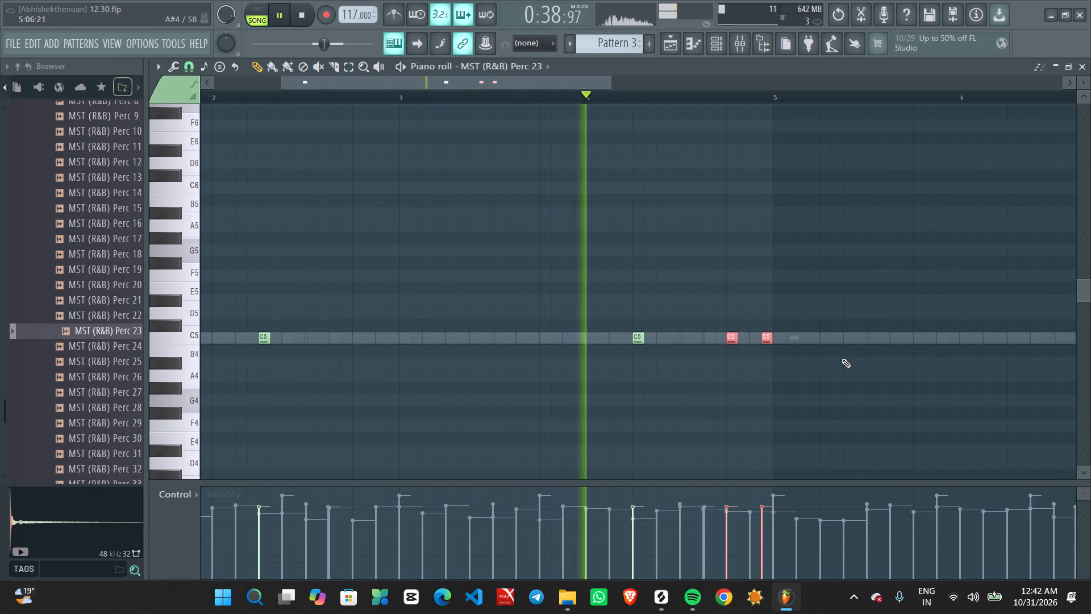
key(Delete)
Duplicate the four-bar Perc 23 pattern into bars 5 to 8 and clear the selection.
ctrl+scroll(768, 259, down, 8)
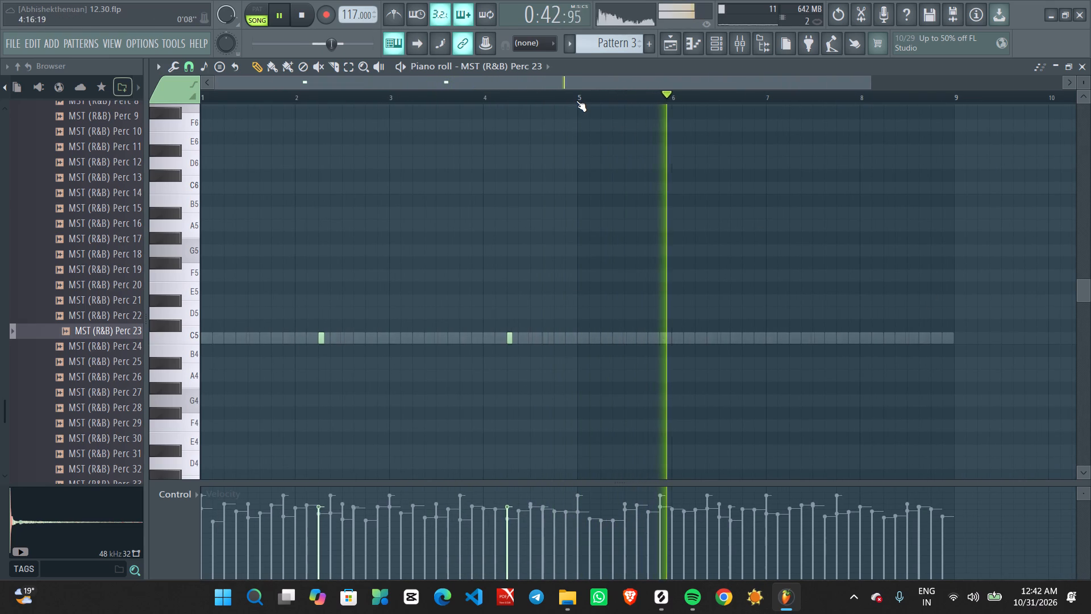
ctrl+drag(576, 101, 0, 146)
key(ctrl+b)
key(ctrl+d)
ctrl+scroll(713, 314, up, 2)
middle_drag(678, 313, 1065, 279)
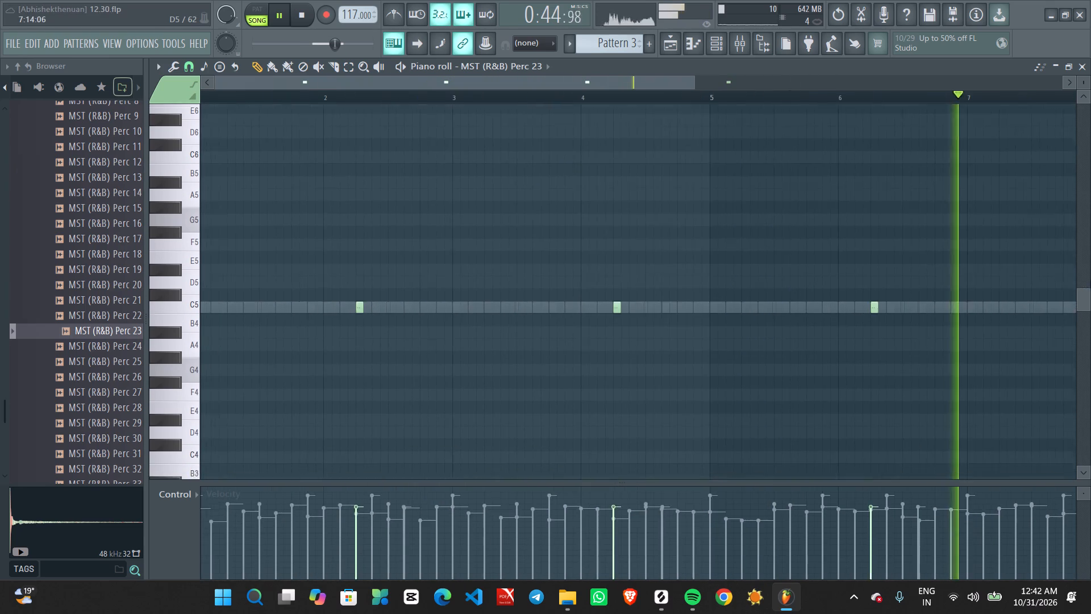
ctrl+scroll(860, 309, down, 7)
Shorten the sample length of Perc 23 in its channel settings and close them.
click(717, 51)
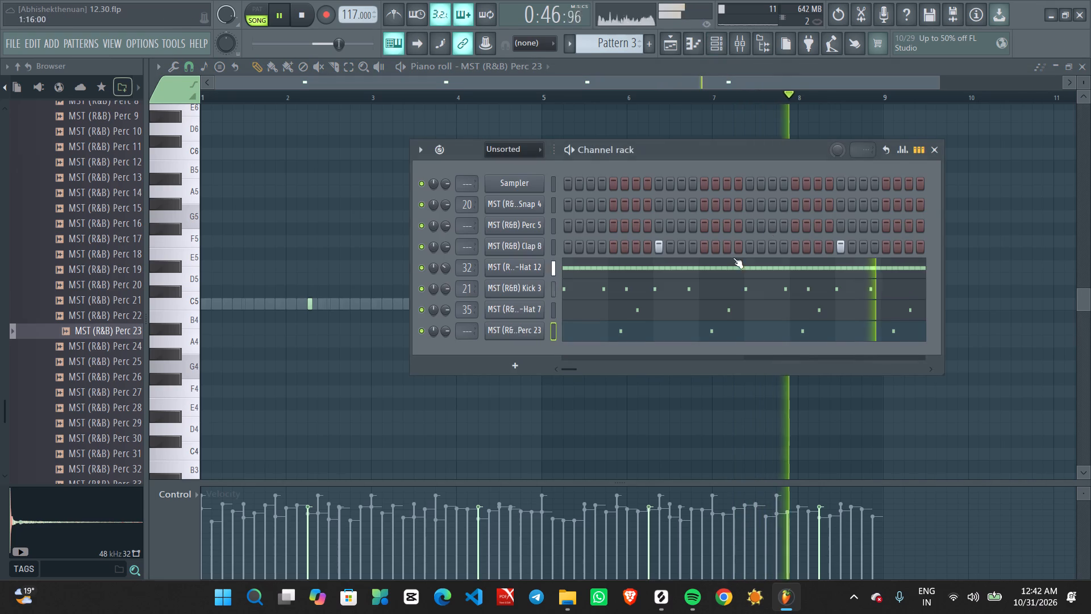
click(510, 327)
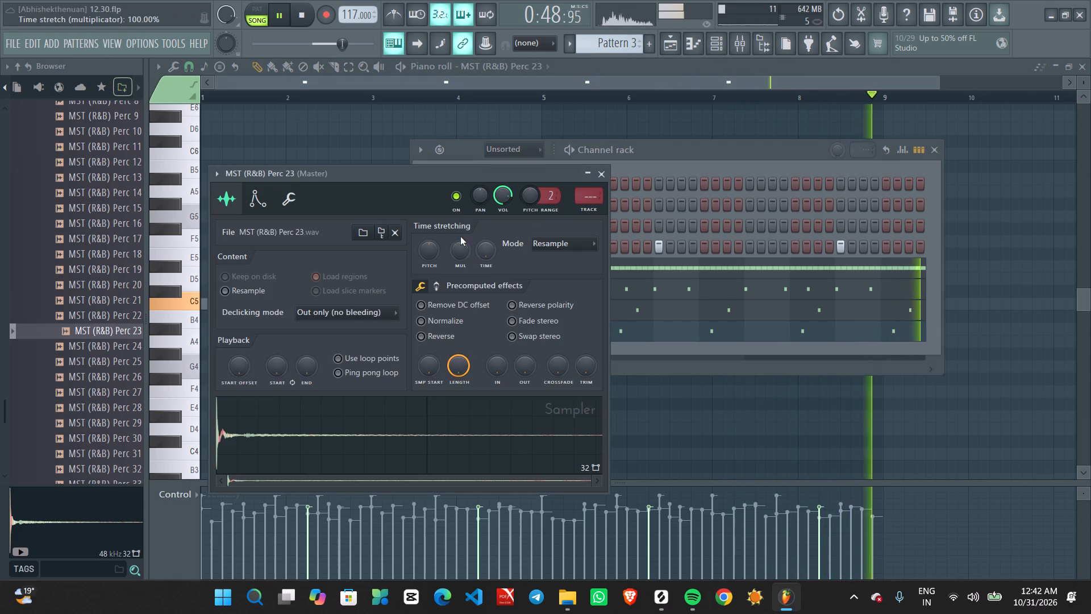
scroll(509, 194, down, 2)
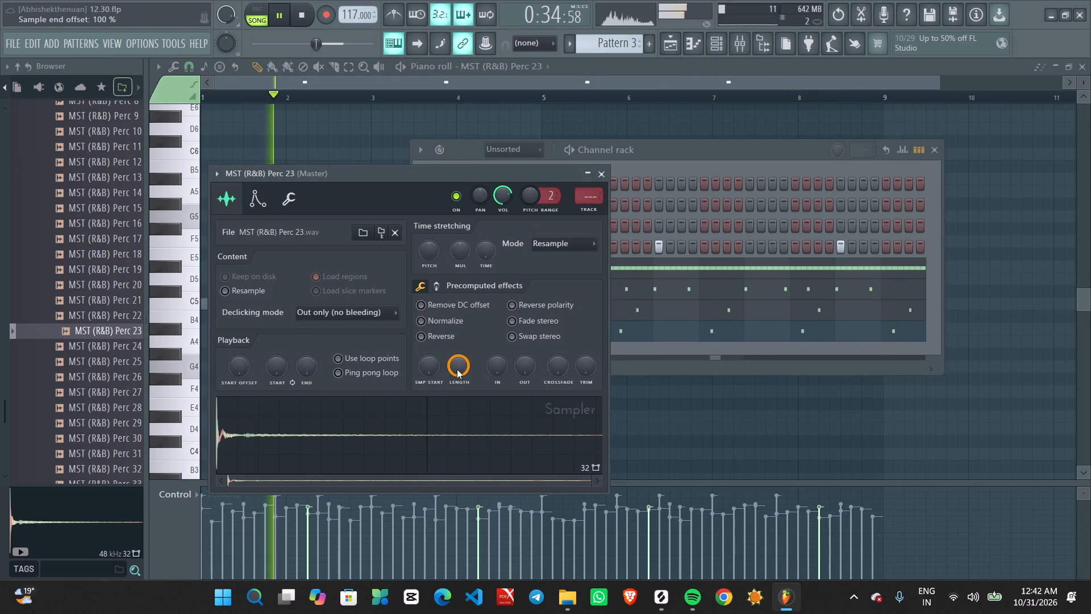
drag(456, 371, 520, 156)
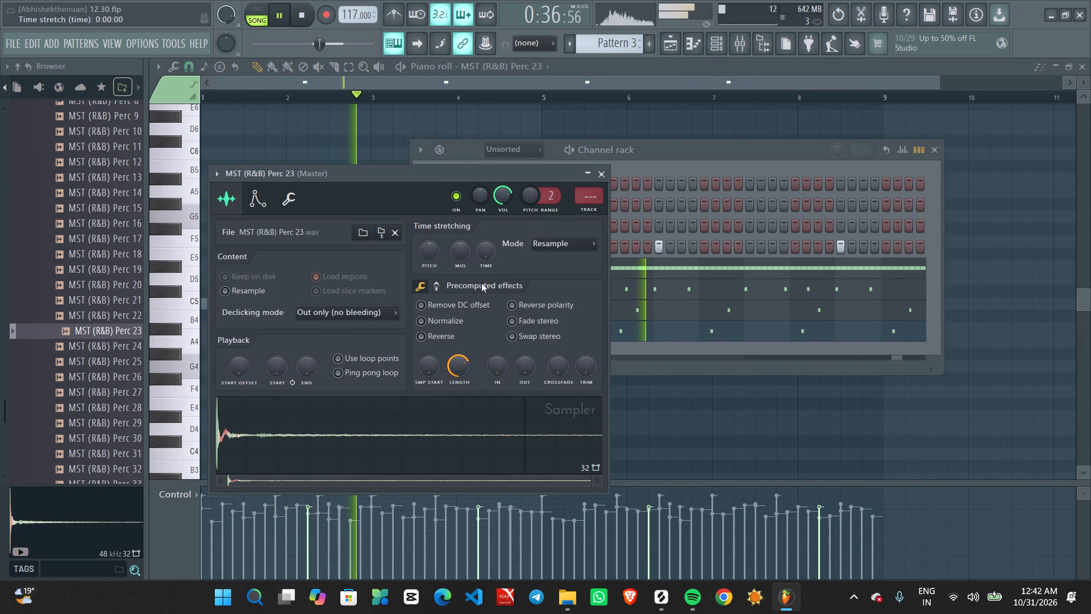
click(601, 177)
Route the Perc 23 channel to mixer track 39 and show that track in the mixer.
scroll(463, 333, up, 2)
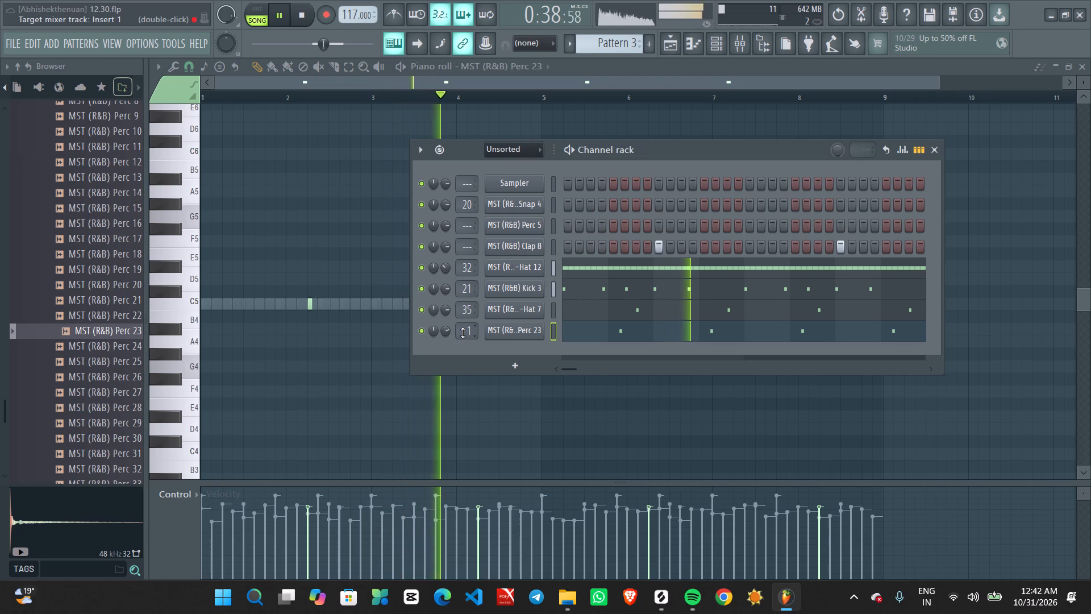
scroll(463, 333, up, 16)
scroll(463, 333, down, 1)
scroll(463, 333, up, 14)
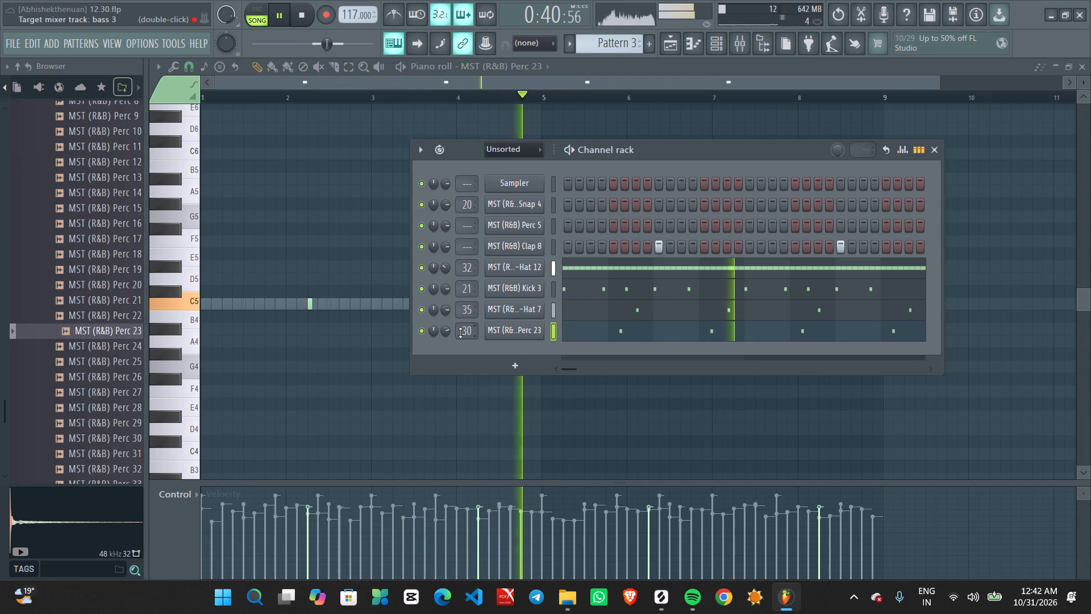
scroll(460, 333, up, 10)
double_click(460, 333)
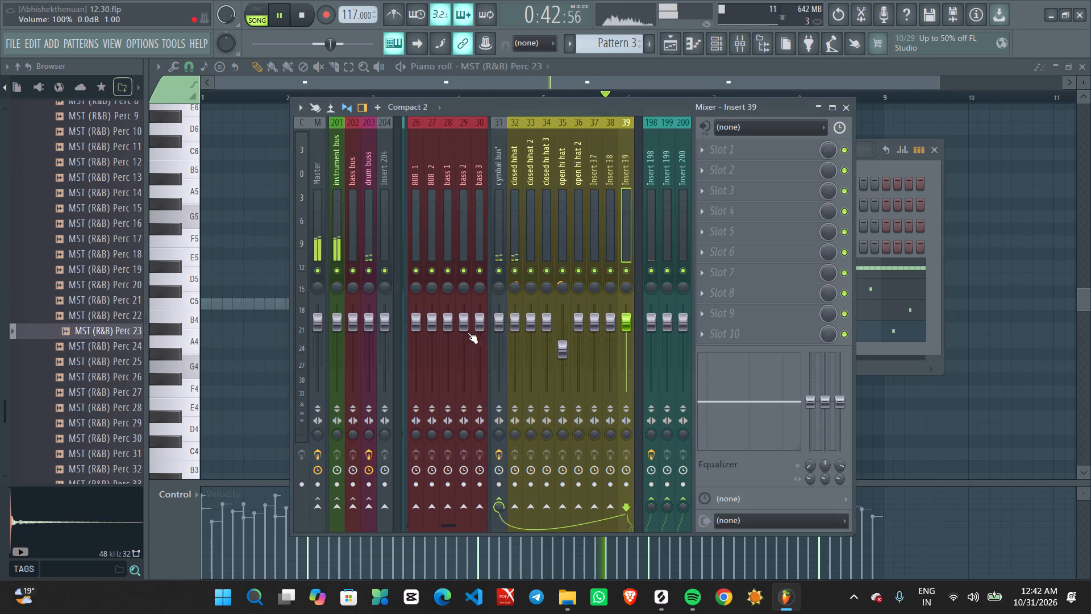
Lower the volume of mixer track Insert 39 to -3.0 dB.
scroll(587, 179, down, 4)
scroll(441, 330, down, 2)
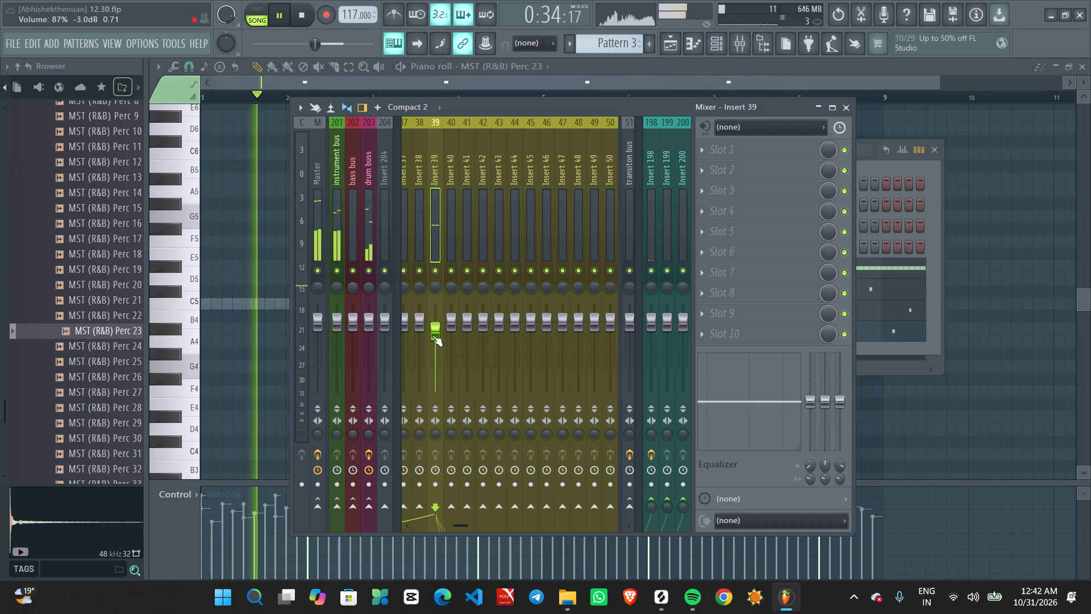
Send Insert 39 to Insert 198 at about 16%.
scroll(432, 335, down, 1)
scroll(432, 335, up, 1)
scroll(649, 504, up, 4)
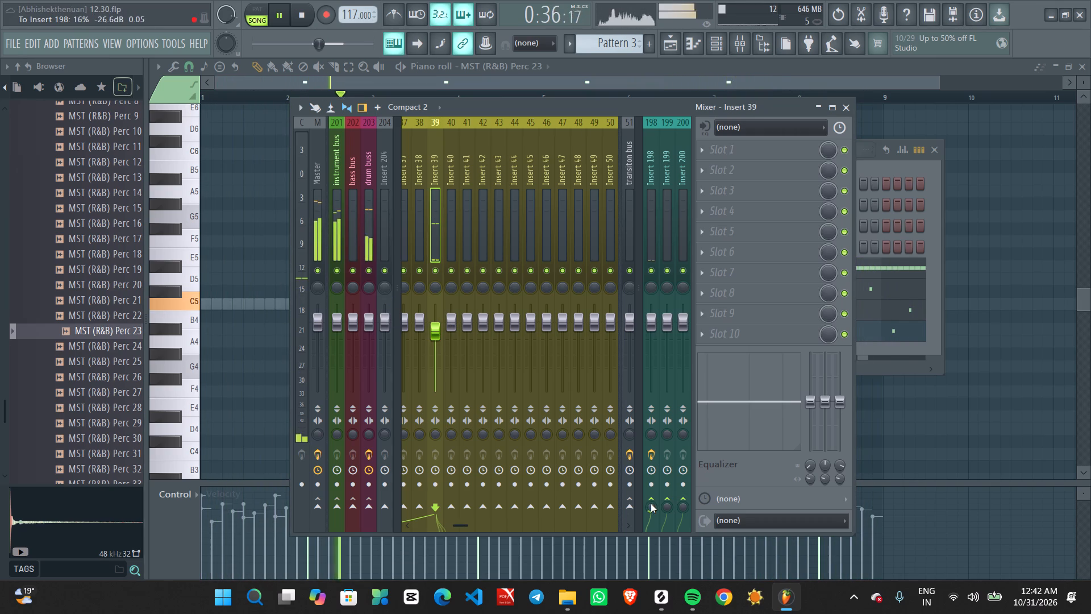
Pan Insert 39 to 56% right and restart playback to hear it.
scroll(651, 504, up, 4)
scroll(437, 295, up, 9)
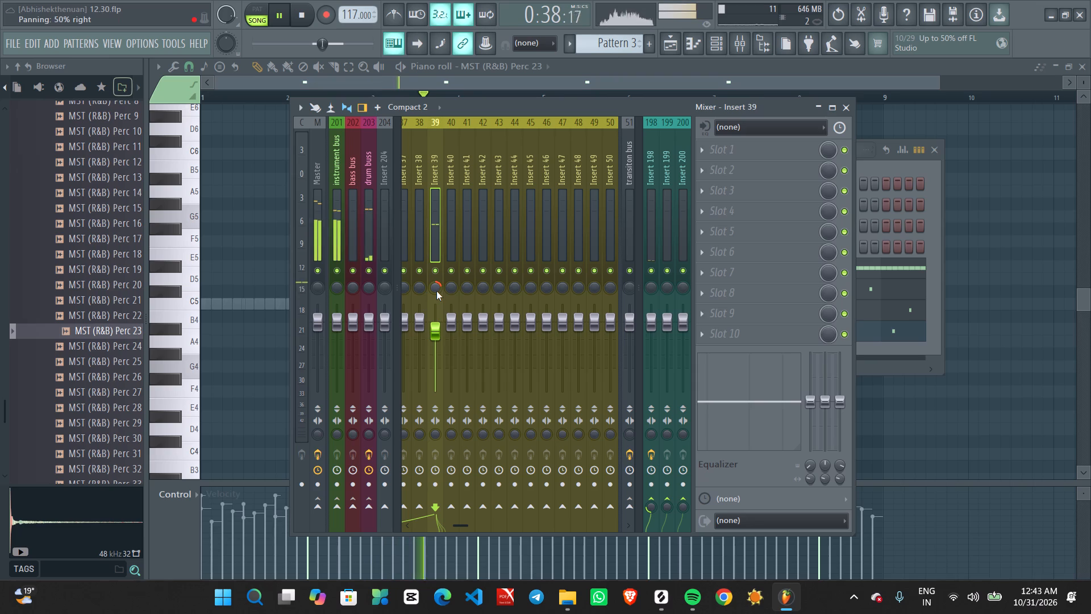
scroll(436, 291, up, 6)
scroll(436, 291, down, 2)
key(space)
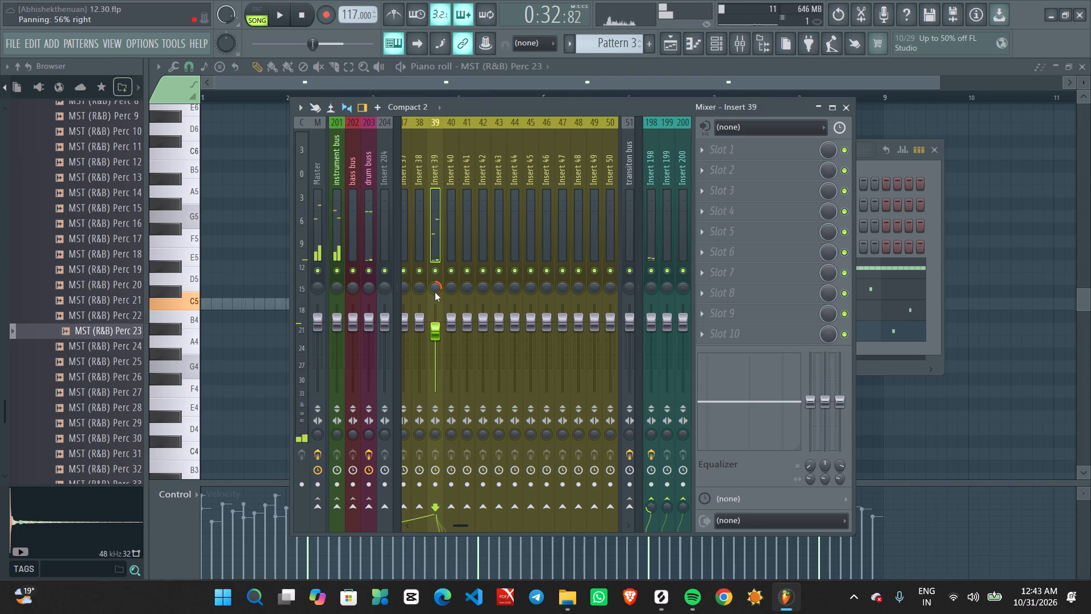
key(space)
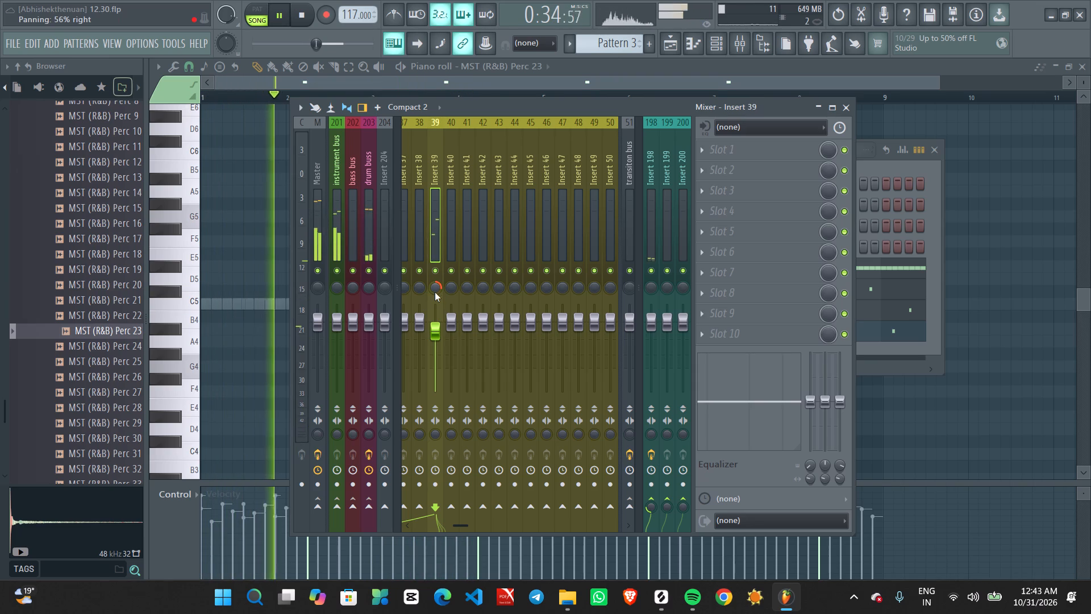
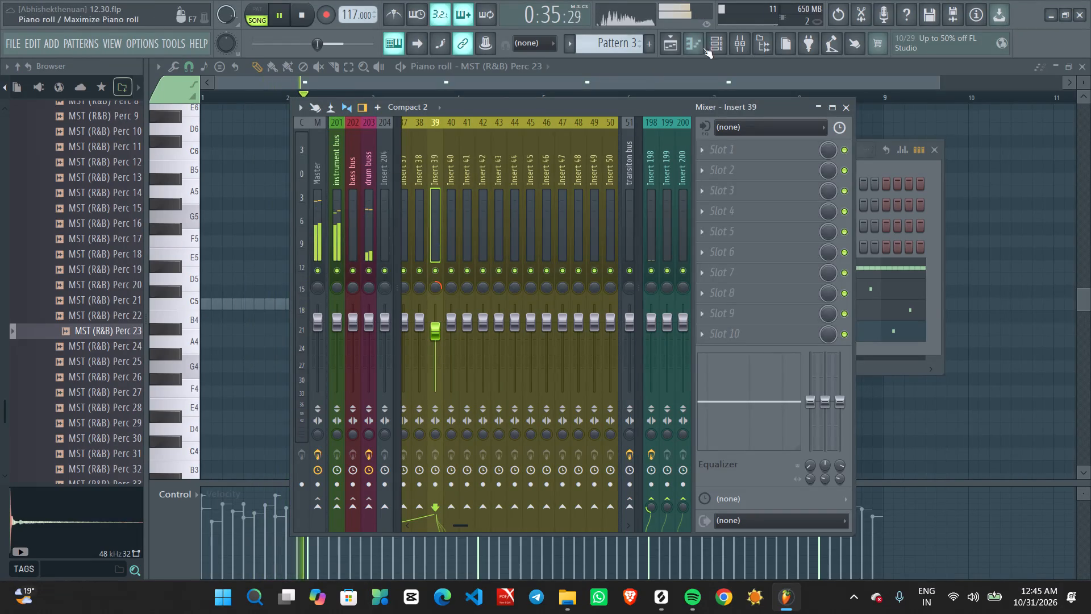
Show the channel rack and audition the R&B percussion samples around Perc 28 to Perc 33.
click(719, 41)
scroll(59, 369, down, 2)
click(90, 276)
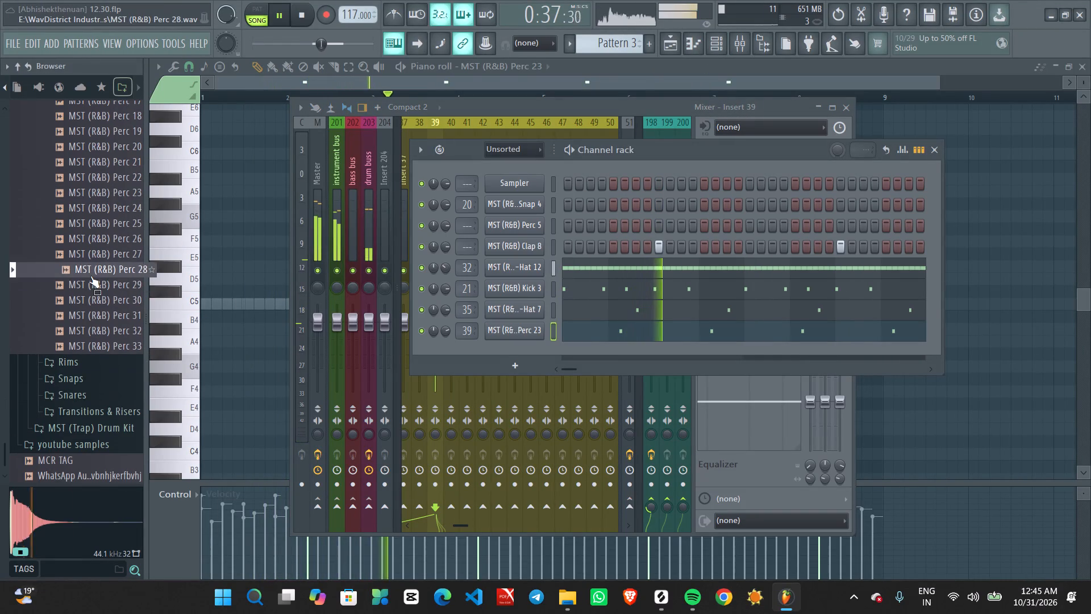
click(91, 326)
click(89, 339)
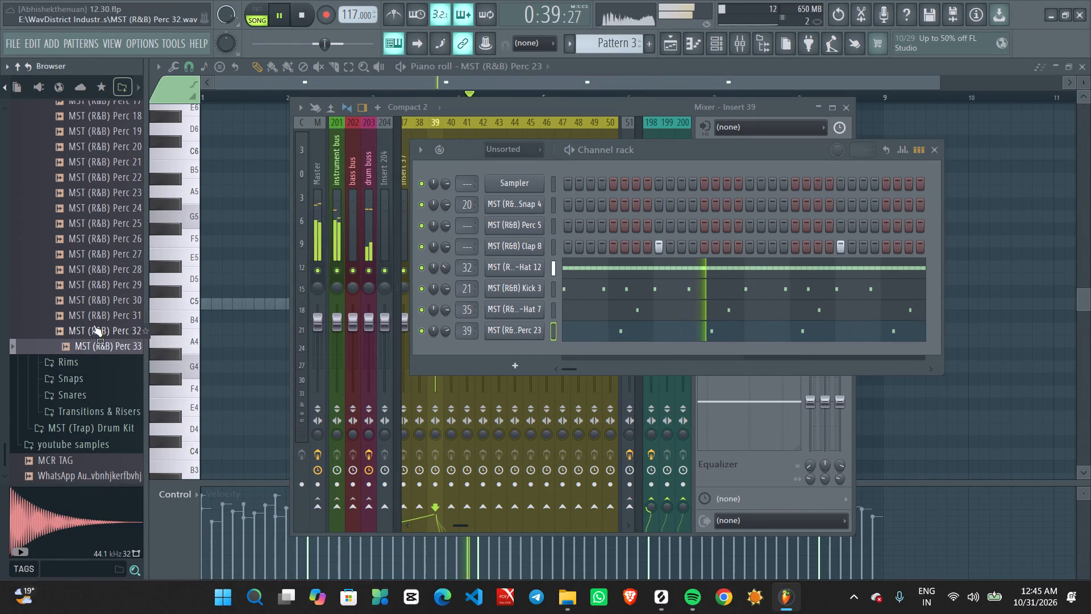
double_click(93, 323)
triple_click(96, 344)
scroll(97, 345, up, 1)
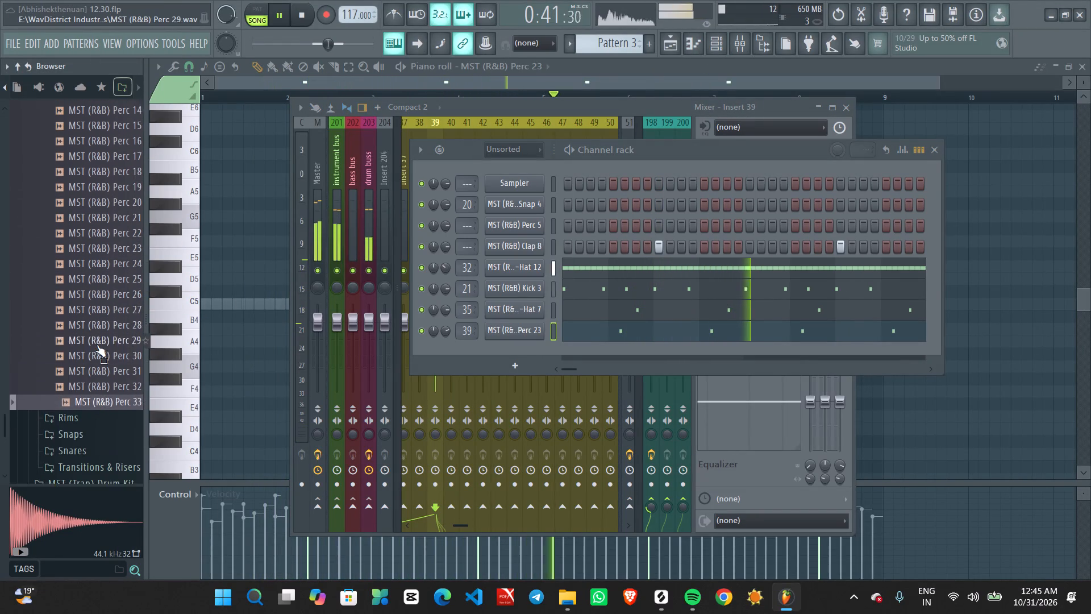
scroll(97, 345, down, 2)
scroll(97, 345, up, 6)
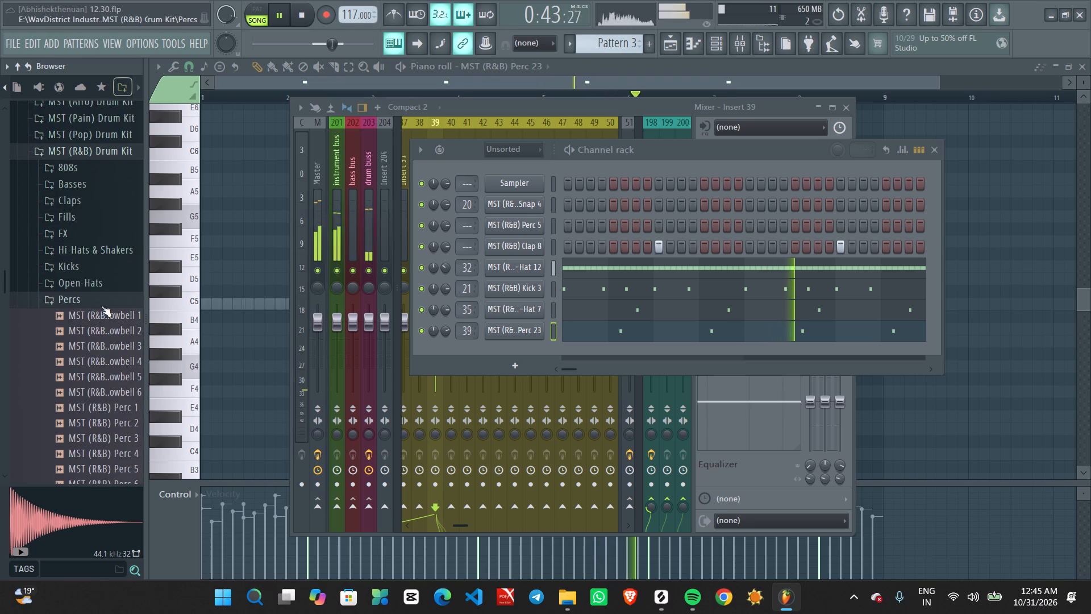
click(101, 304)
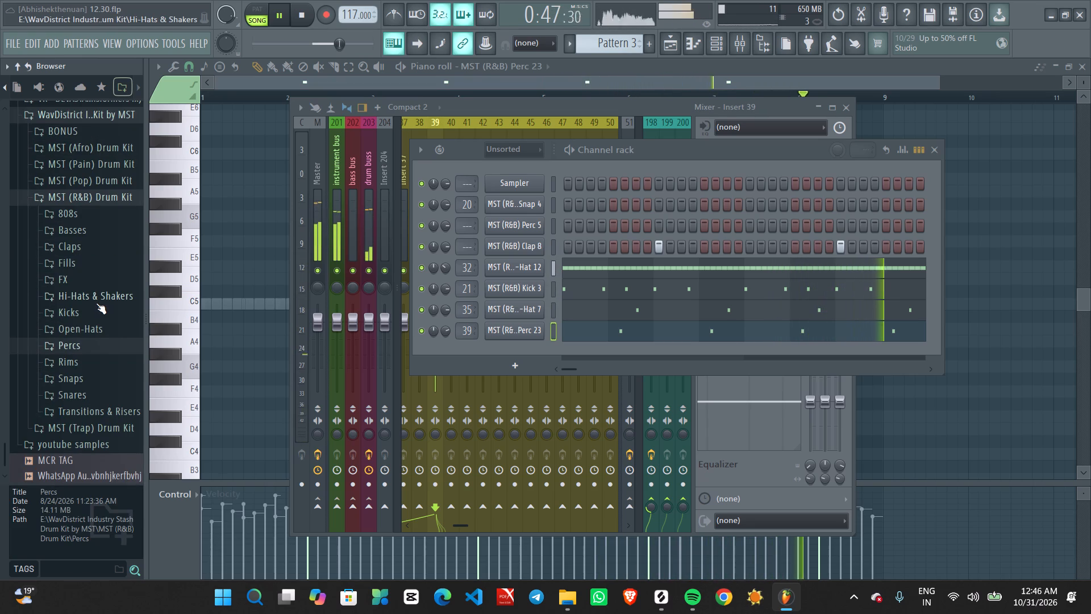
Audition samples in the R&B kit's Transitions & Risers folder over the playing beat.
click(89, 404)
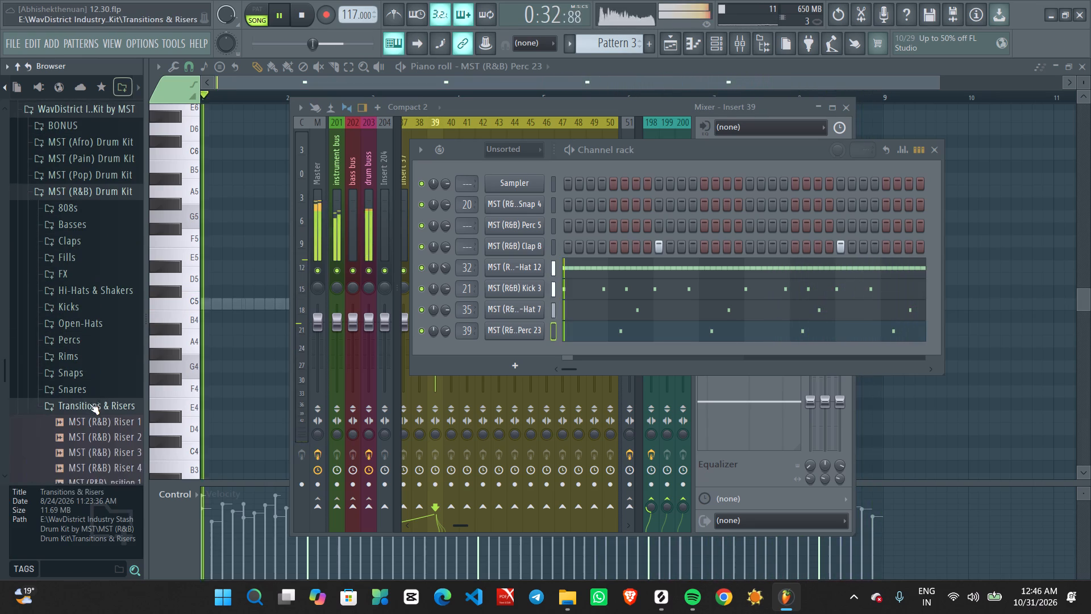
scroll(89, 389, down, 1)
click(88, 366)
scroll(86, 385, down, 2)
click(86, 381)
scroll(88, 389, up, 1)
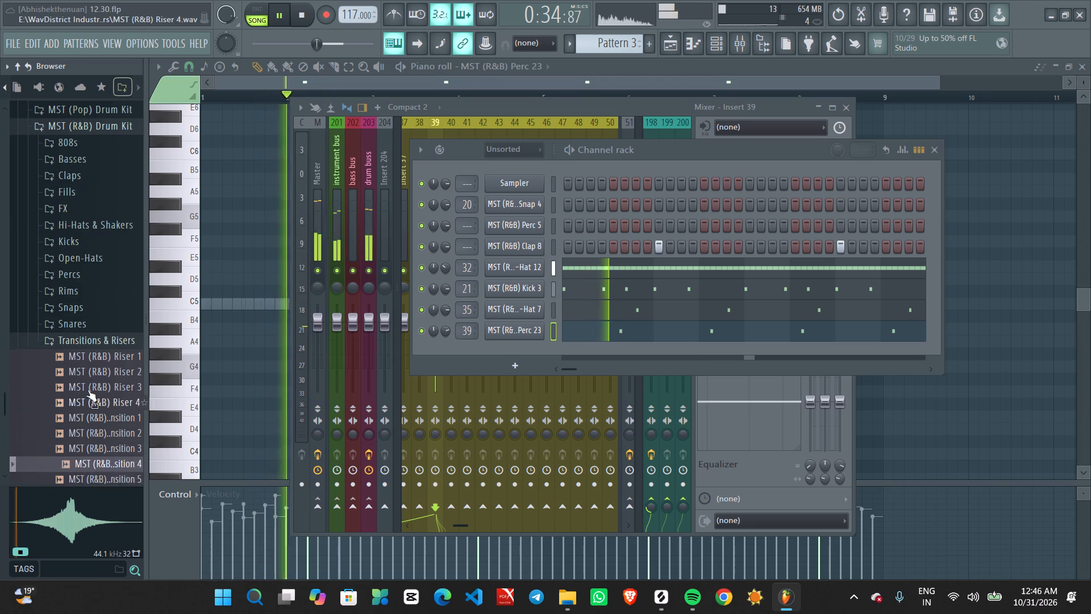
click(98, 352)
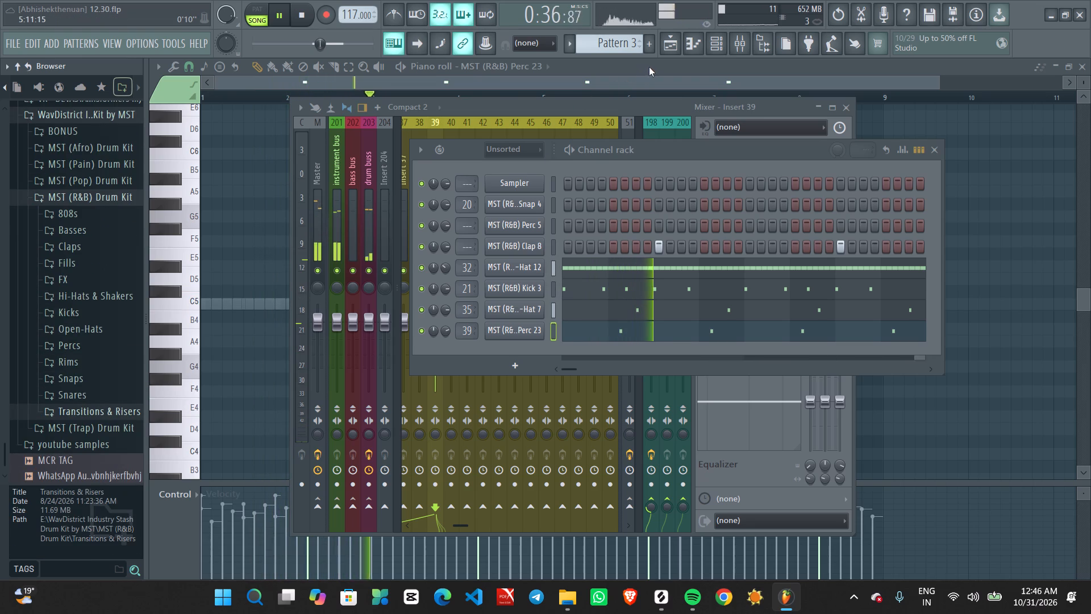
Show the playlist, clear the time selection over the Pattern 3 section and stop playback.
click(664, 52)
ctrl+scroll(535, 243, down, 7)
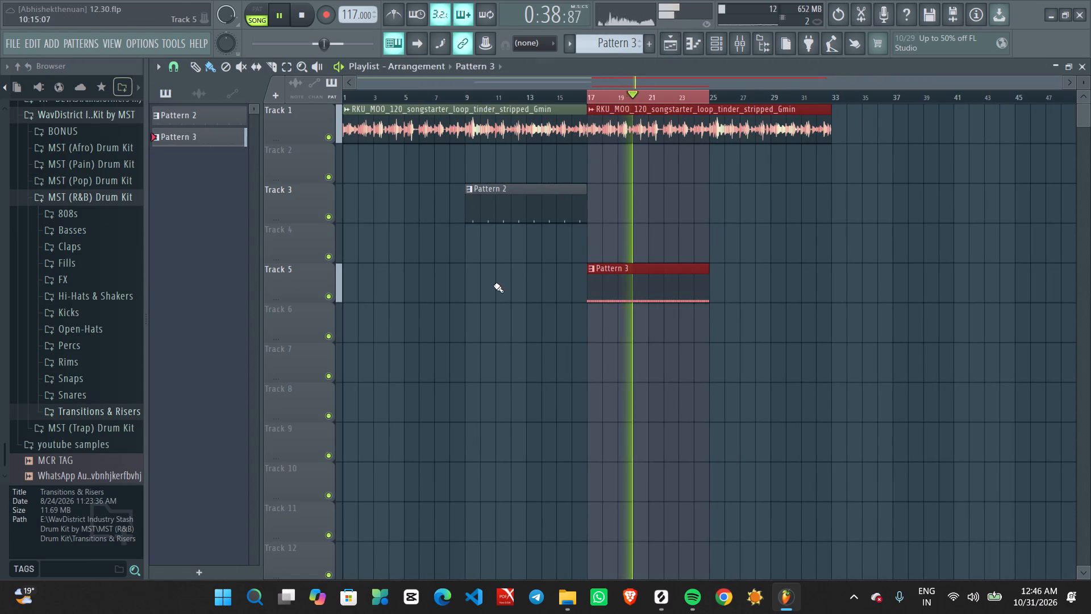
key(ctrl+d)
ctrl+scroll(439, 294, up, 2)
middle_drag(460, 297, 724, 301)
key(space)
ctrl+scroll(438, 258, up, 2)
middle_drag(470, 271, 753, 283)
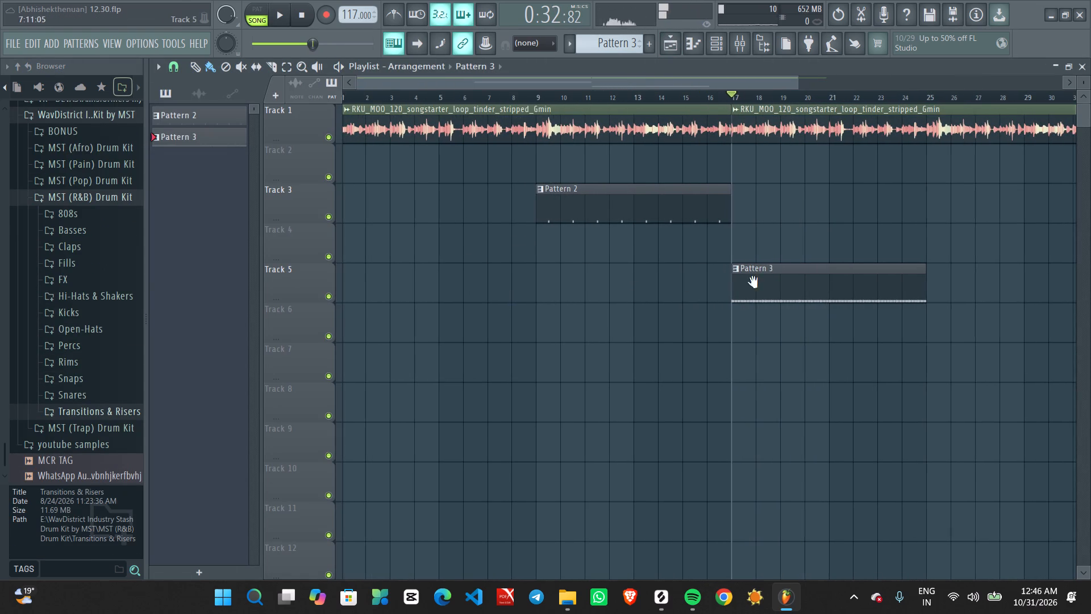
middle_drag(753, 283, 757, 284)
Audition the R&B transitions and place MST (R&B) Transition 3 on Track 7 with its peak aligned to bar 17.
click(82, 415)
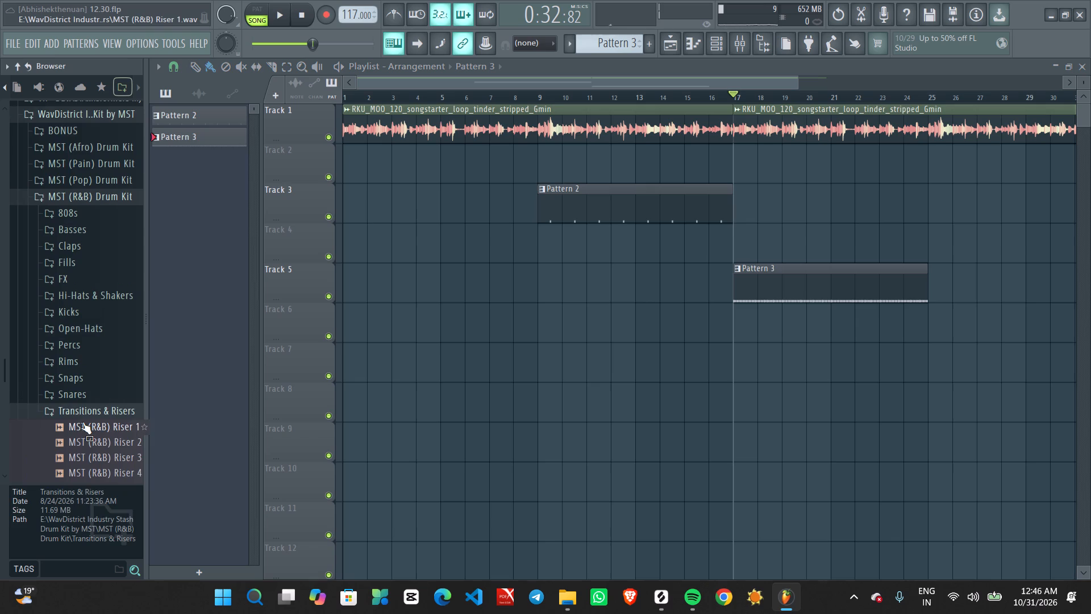
click(82, 422)
scroll(83, 424, down, 1)
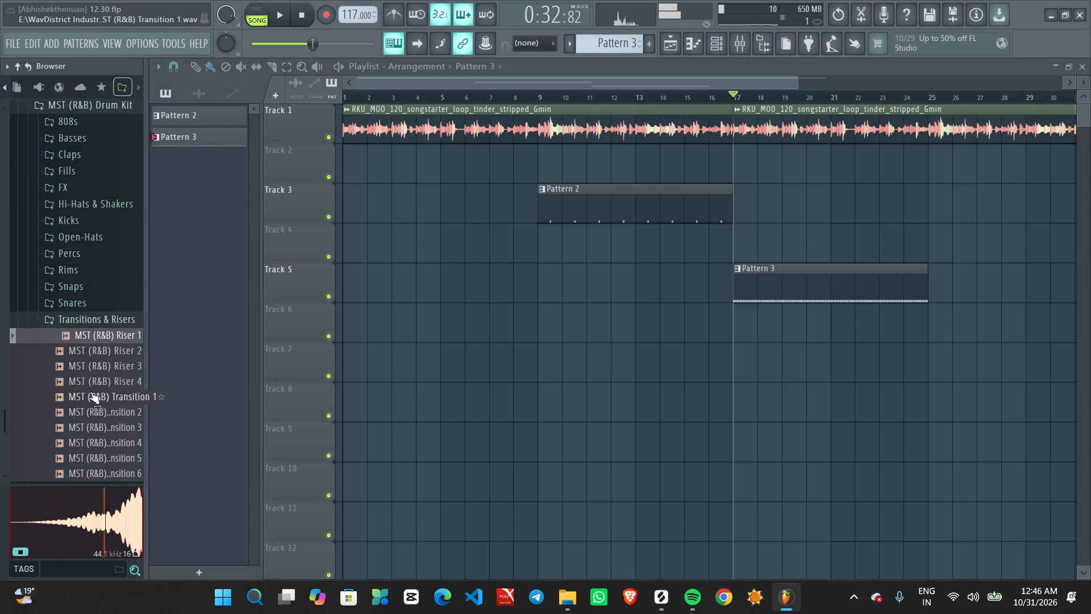
click(94, 395)
click(96, 425)
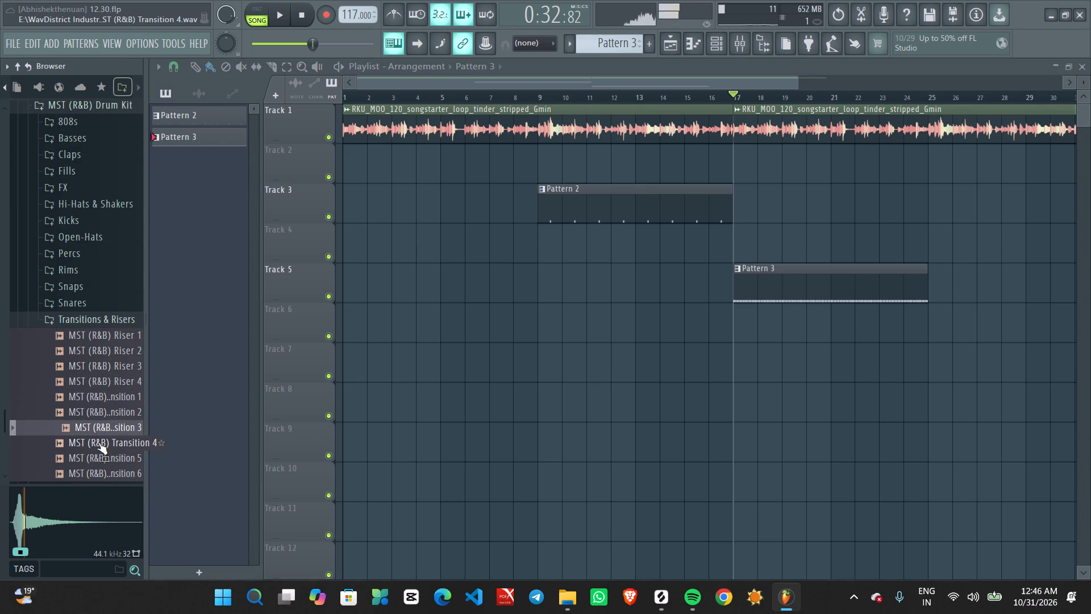
click(99, 442)
click(105, 432)
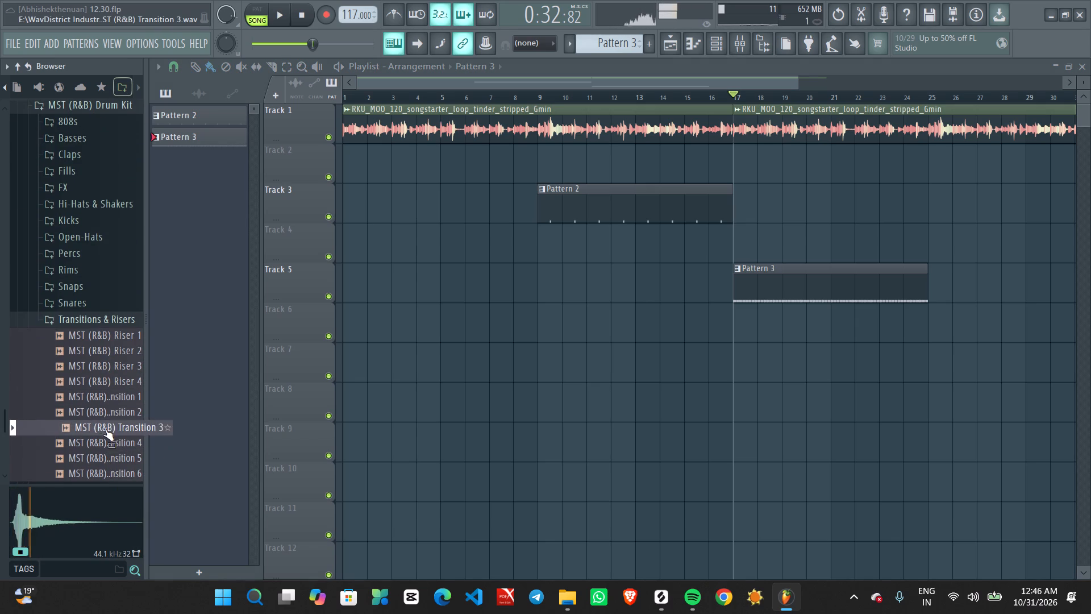
drag(105, 429, 736, 372)
ctrl+scroll(733, 374, up, 4)
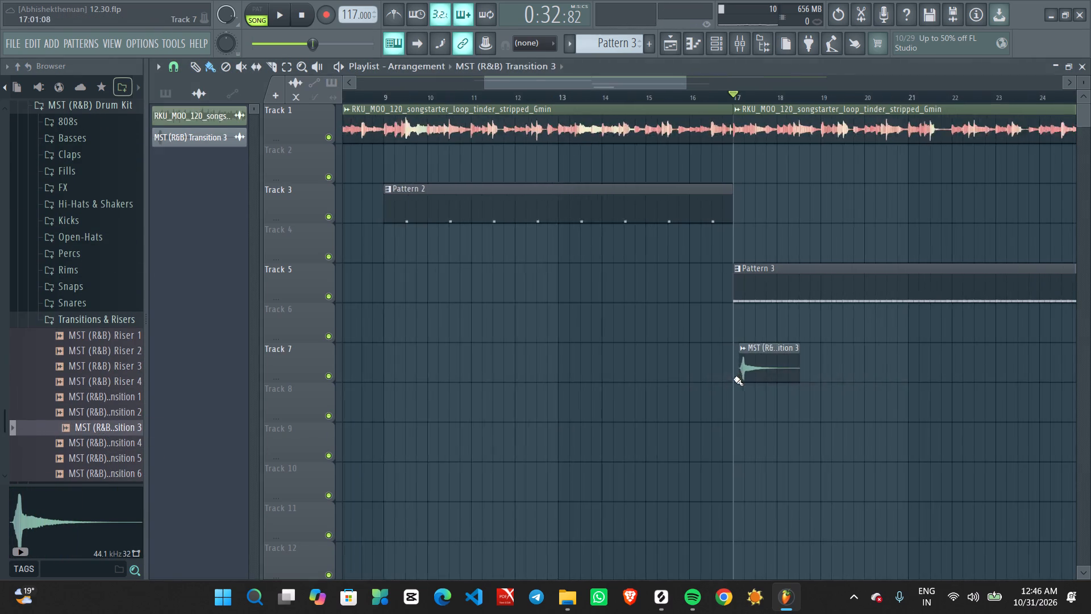
ctrl+scroll(734, 378, up, 7)
alt+drag(752, 374, 727, 374)
ctrl+scroll(721, 377, up, 6)
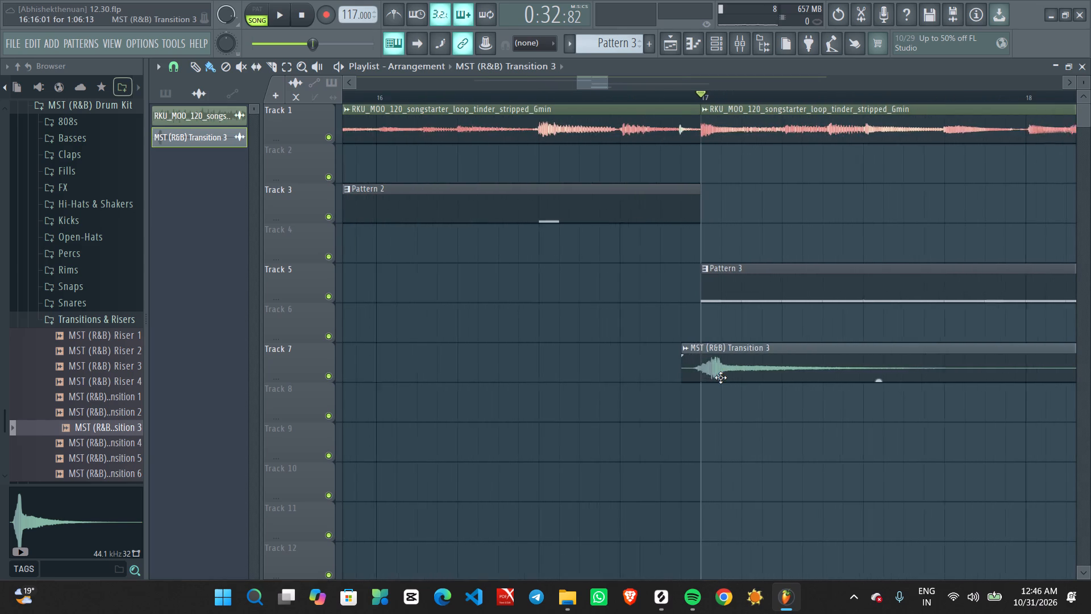
alt+drag(721, 378, 707, 377)
Lower the channel volume of the MST (R&B) Transition 3 clip to about 34%.
double_click(706, 375)
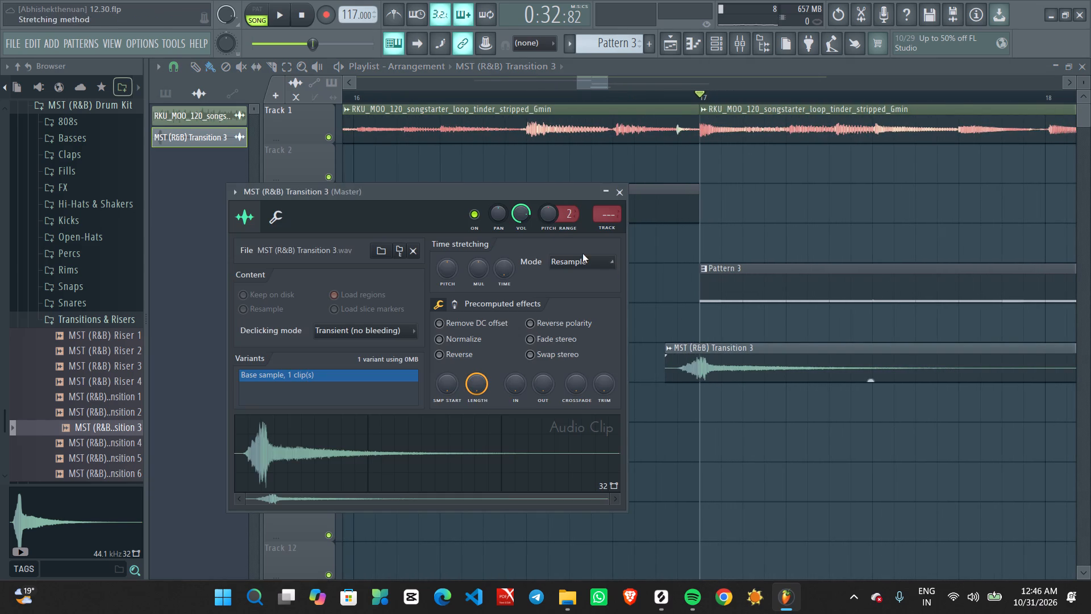
scroll(520, 213, down, 3)
scroll(520, 213, up, 1)
scroll(520, 213, down, 5)
scroll(520, 213, up, 1)
scroll(520, 213, down, 9)
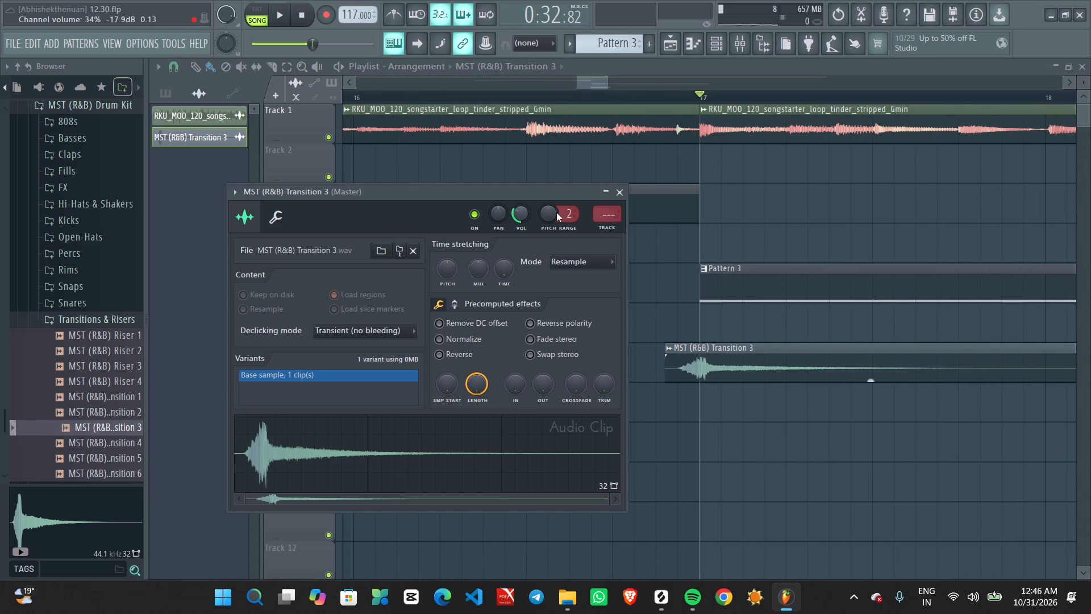
scroll(513, 220, down, 1)
click(621, 198)
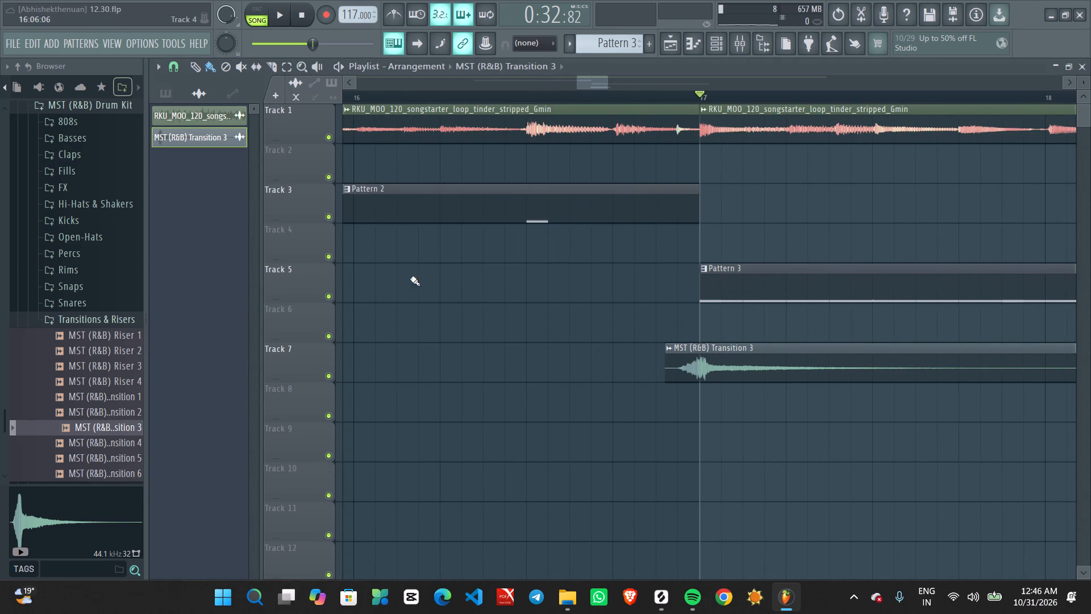
Go to the section before bar 9 and audition the R&B riser samples, including Riser 1 and Riser 3.
click(123, 318)
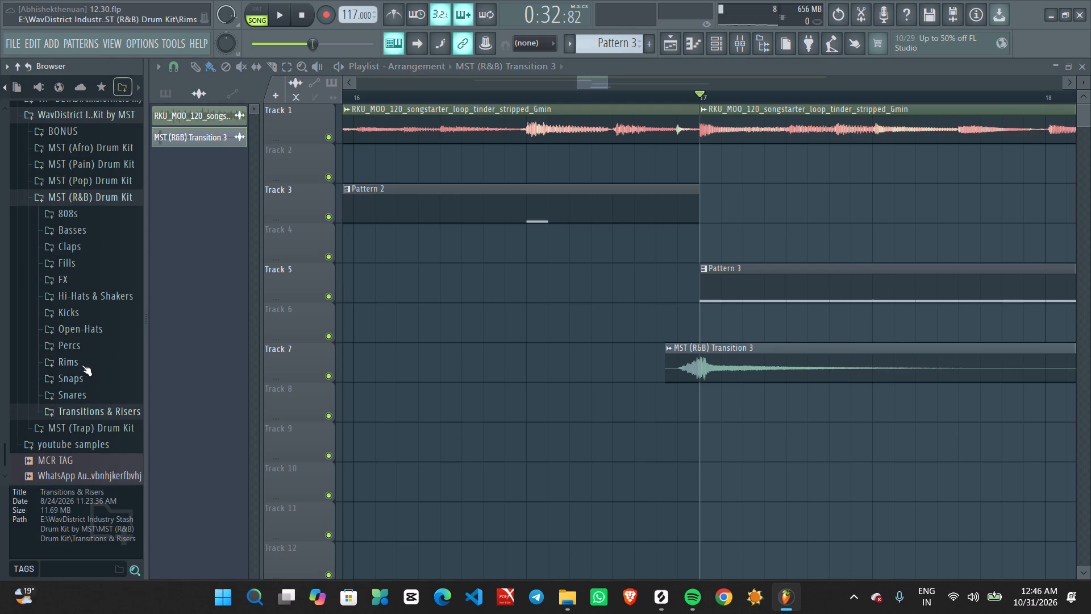
ctrl+scroll(332, 350, down, 4)
middle_drag(419, 349, 833, 359)
ctrl+scroll(392, 351, down, 5)
ctrl+scroll(391, 350, up, 1)
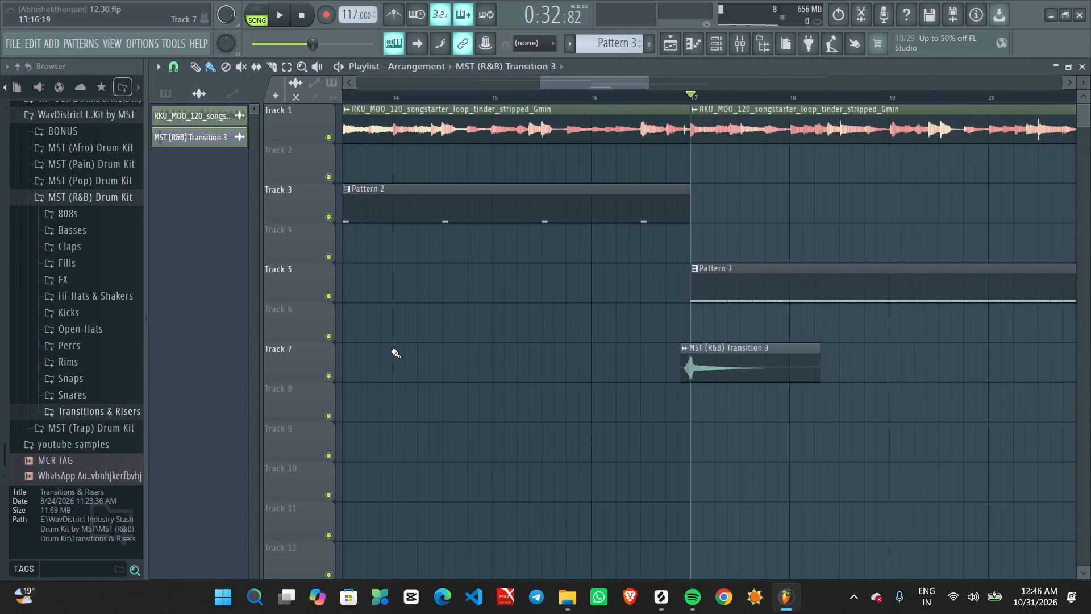
middle_drag(419, 352, 901, 352)
ctrl+scroll(561, 334, down, 1)
click(87, 414)
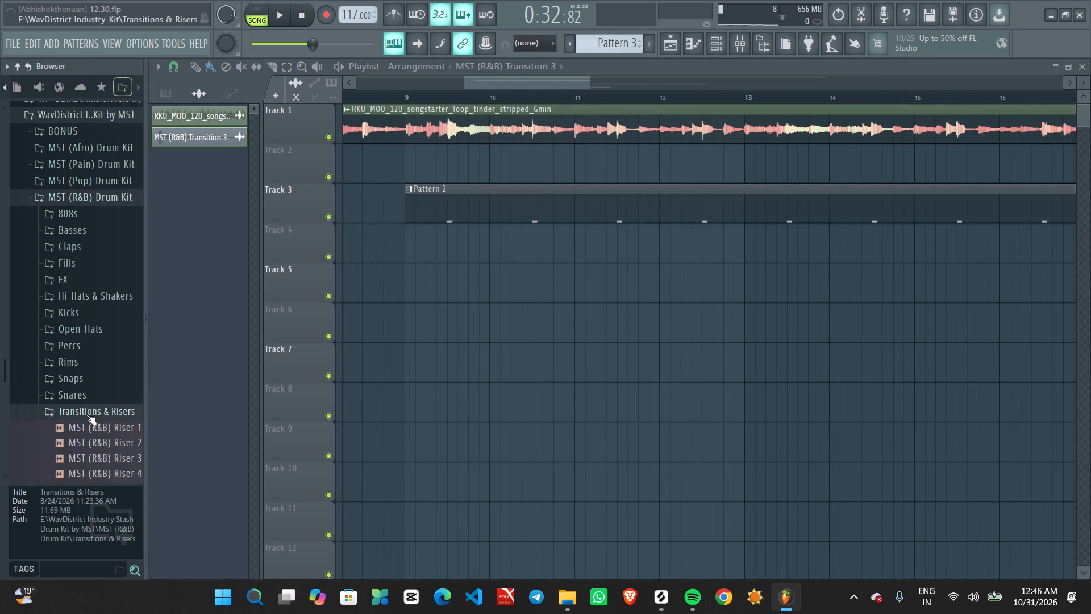
click(86, 414)
click(88, 417)
click(87, 433)
scroll(87, 434, down, 1)
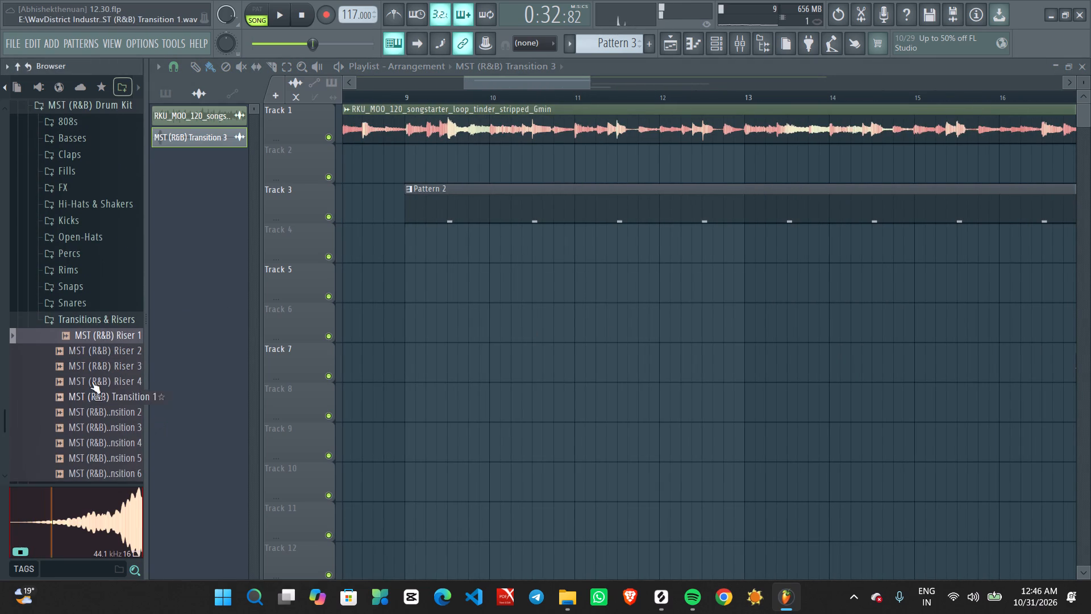
click(93, 366)
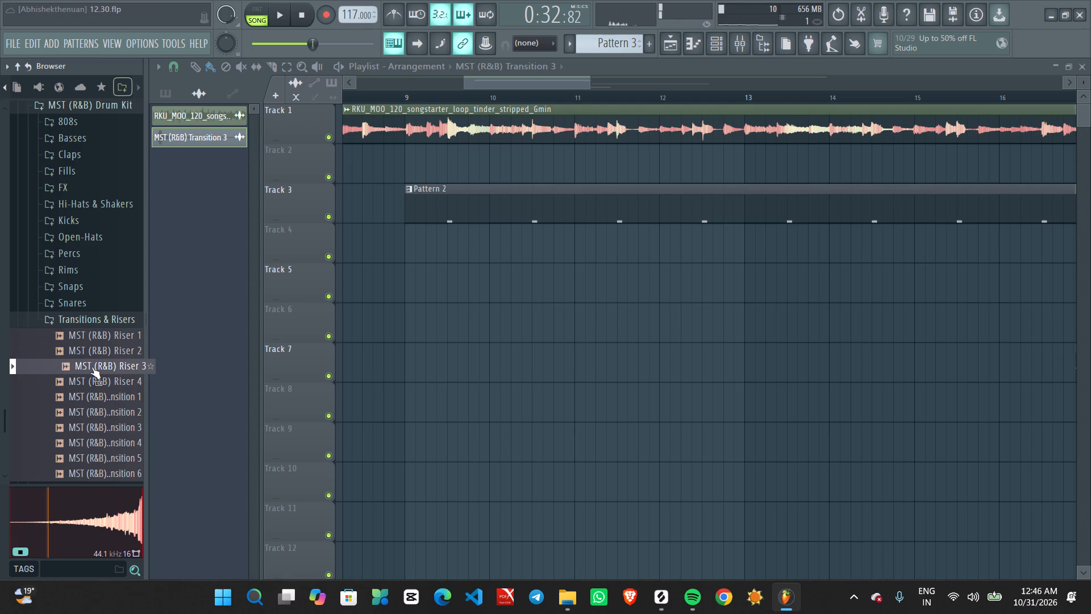
Place MST (R&B) Riser 3 on Track 5 so that it ends at bar 9, where Pattern 2 starts.
drag(91, 367, 368, 284)
ctrl+scroll(406, 324, up, 2)
ctrl+scroll(468, 302, up, 2)
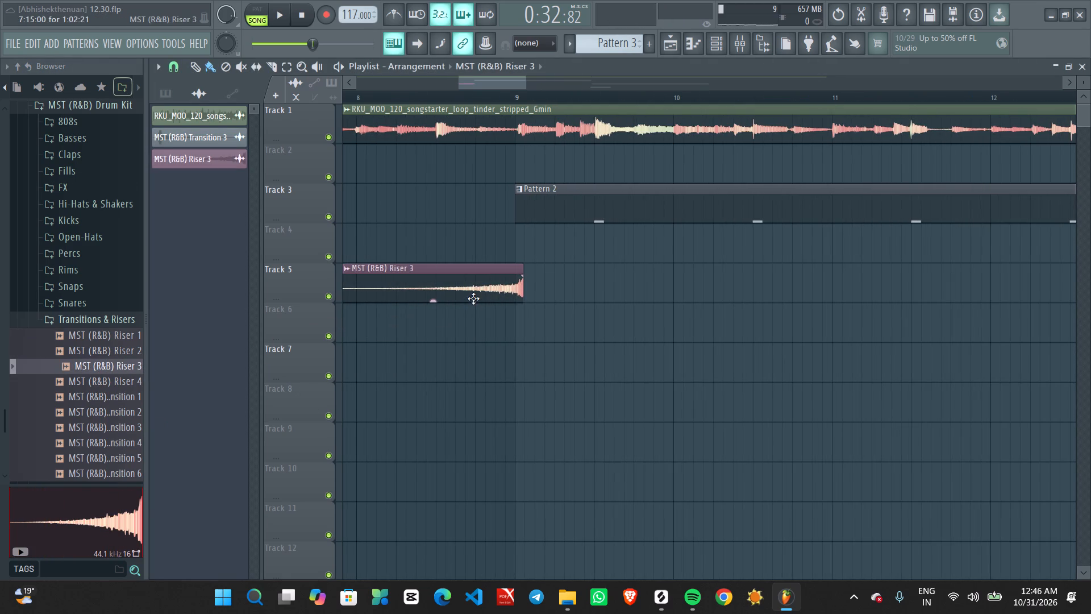
drag(473, 298, 463, 295)
ctrl+scroll(485, 316, up, 6)
alt+click(492, 292)
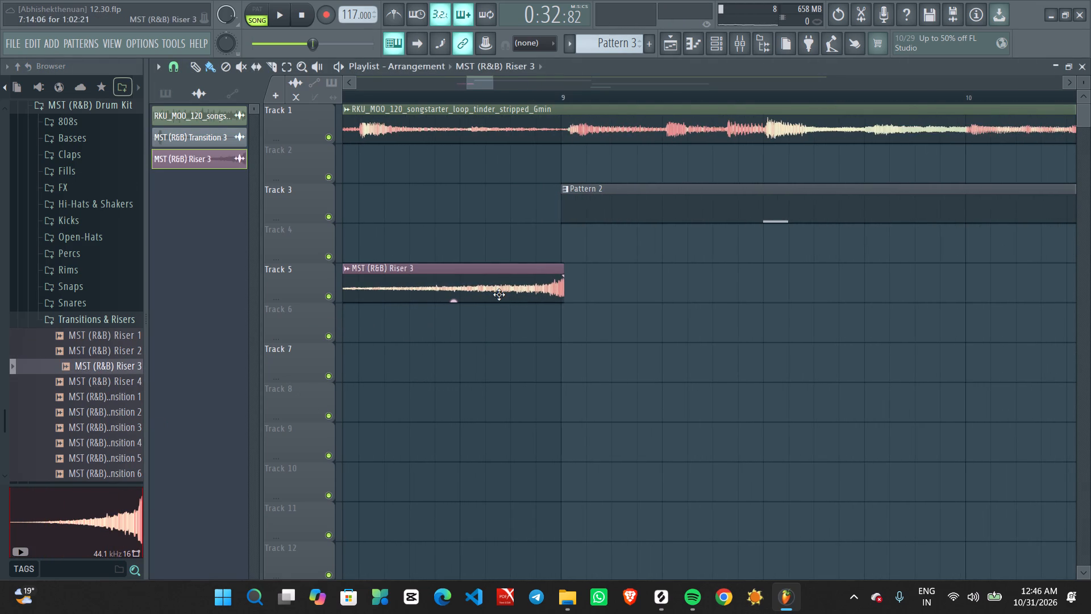
Lower the channel volume of the MST (R&B) Riser 3 clip and start playback.
double_click(494, 294)
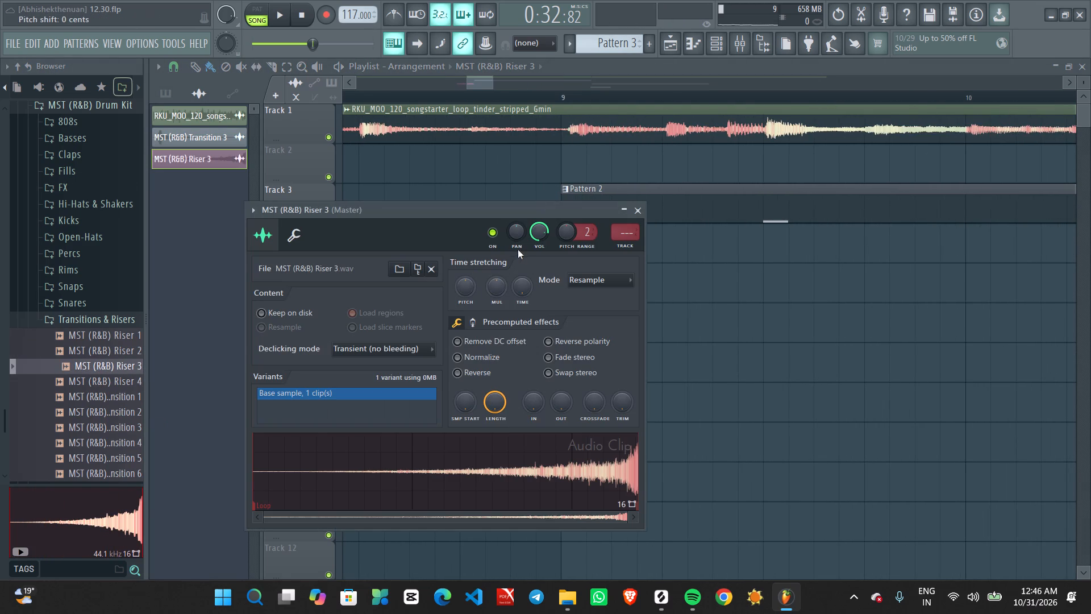
scroll(545, 233, down, 7)
scroll(544, 233, up, 1)
scroll(544, 233, down, 5)
scroll(542, 233, up, 1)
scroll(542, 233, down, 3)
key(space)
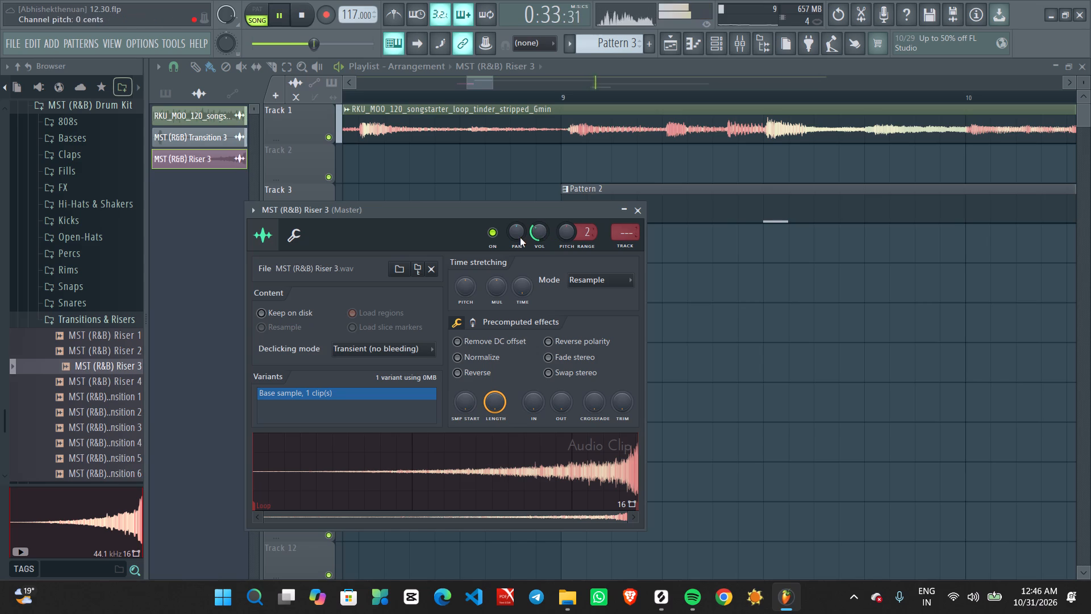
scroll(538, 234, down, 3)
click(645, 213)
Stop playback, return to bar 1 and play the arrangement to hear the riser and transition placements.
ctrl+scroll(586, 229, down, 4)
ctrl+scroll(583, 230, up, 1)
ctrl+scroll(582, 230, down, 1)
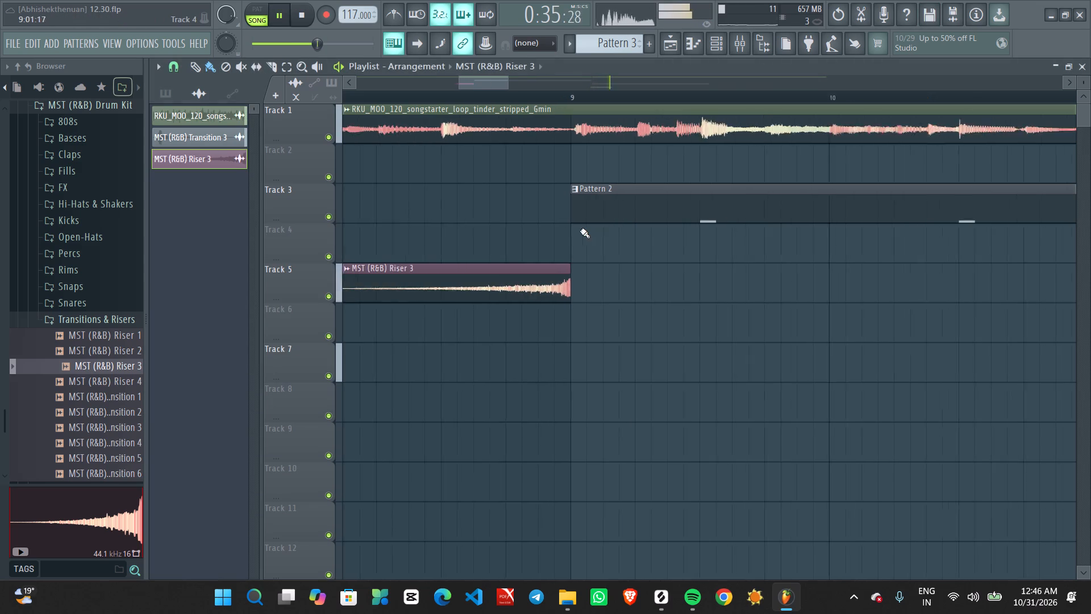
ctrl+scroll(580, 230, down, 3)
ctrl+scroll(536, 233, up, 1)
ctrl+scroll(532, 234, down, 12)
key(space)
drag(365, 98, 16, 180)
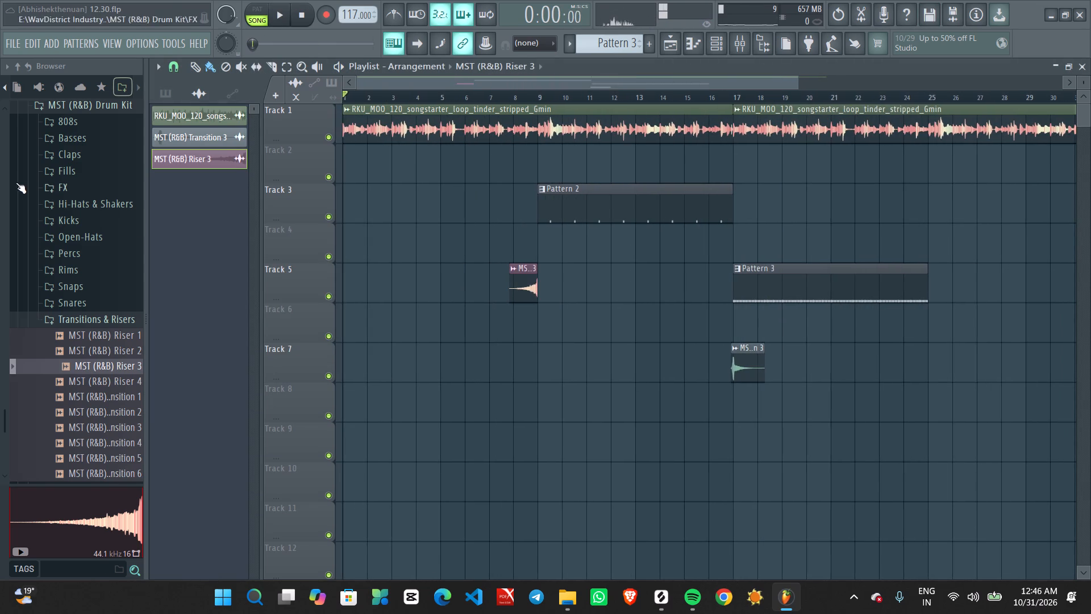
key(space)
ctrl+scroll(384, 353, up, 2)
middle_drag(397, 358, 786, 381)
ctrl+scroll(541, 378, up, 2)
middle_drag(507, 387, 840, 409)
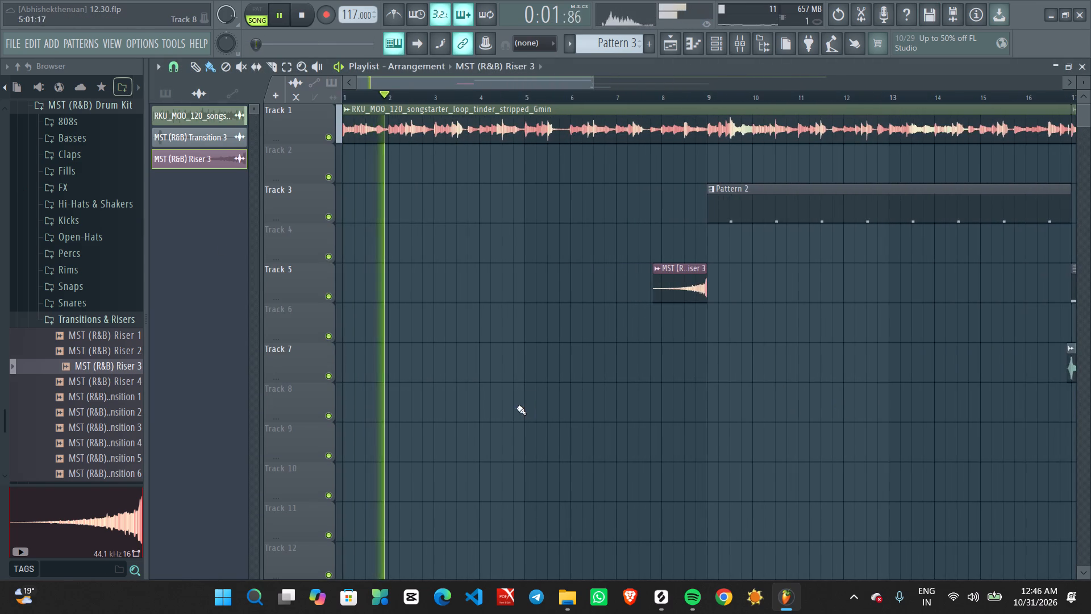
ctrl+scroll(516, 407, up, 1)
middle_drag(491, 406, 832, 443)
ctrl+scroll(510, 425, down, 2)
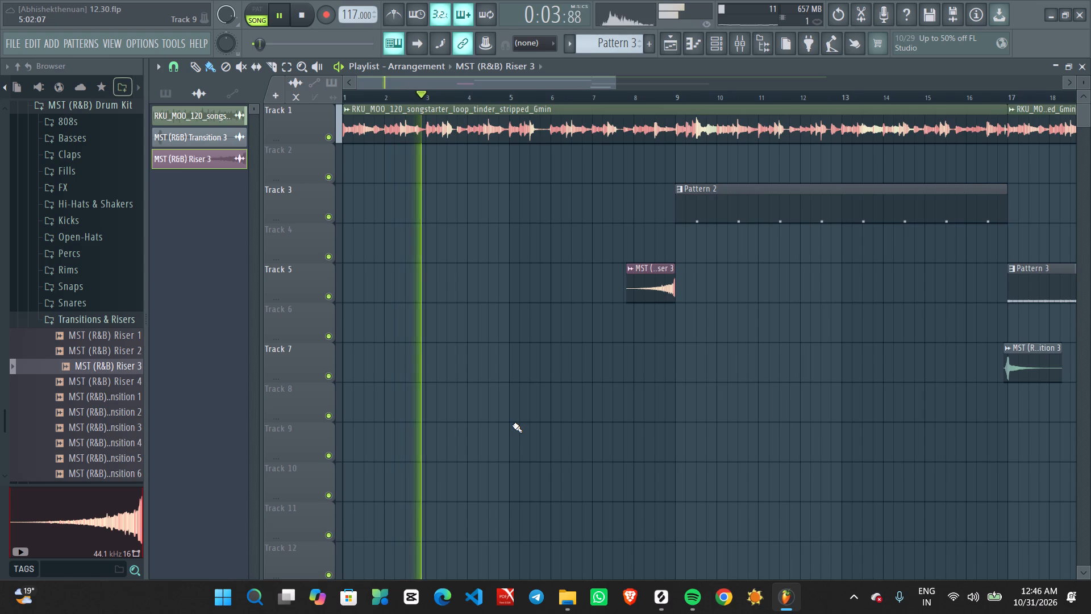
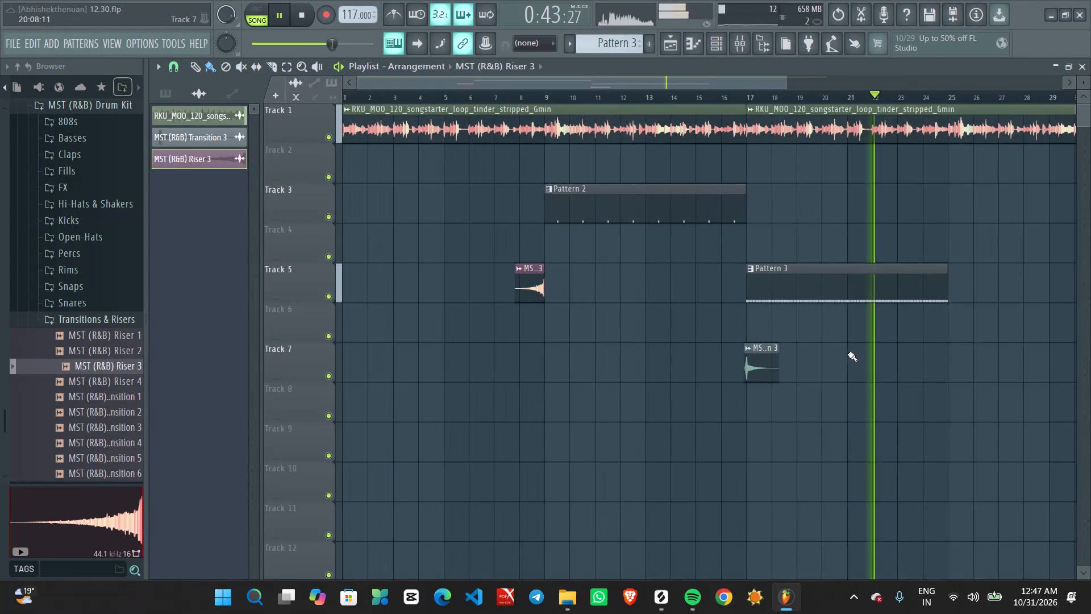
Duplicate the Pattern 3 clip on Track 5 so it repeats from bar 25 to bar 33.
ctrl+scroll(885, 313, down, 6)
ctrl+scroll(835, 360, up, 2)
middle_drag(832, 361, 811, 361)
ctrl+drag(671, 247, 682, 300)
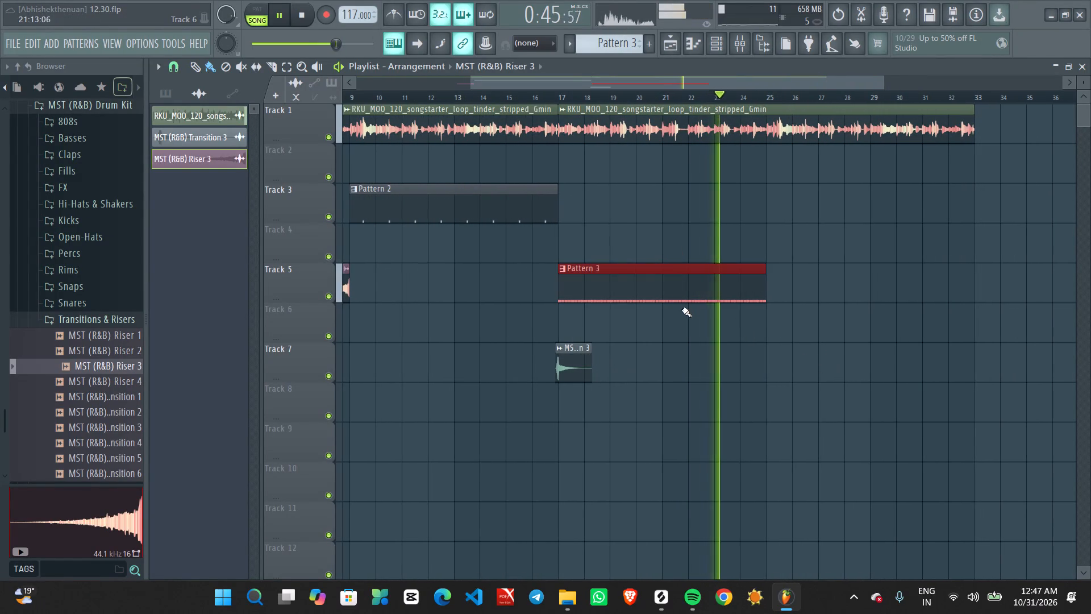
key(ctrl+b)
ctrl+click(685, 369)
Examine the arrangement from bar 17 to bar 33 while playback runs through the repeated Pattern 3 section.
ctrl+scroll(719, 383, up, 2)
middle_drag(897, 379, 773, 397)
ctrl+scroll(676, 395, up, 1)
ctrl+scroll(675, 395, down, 3)
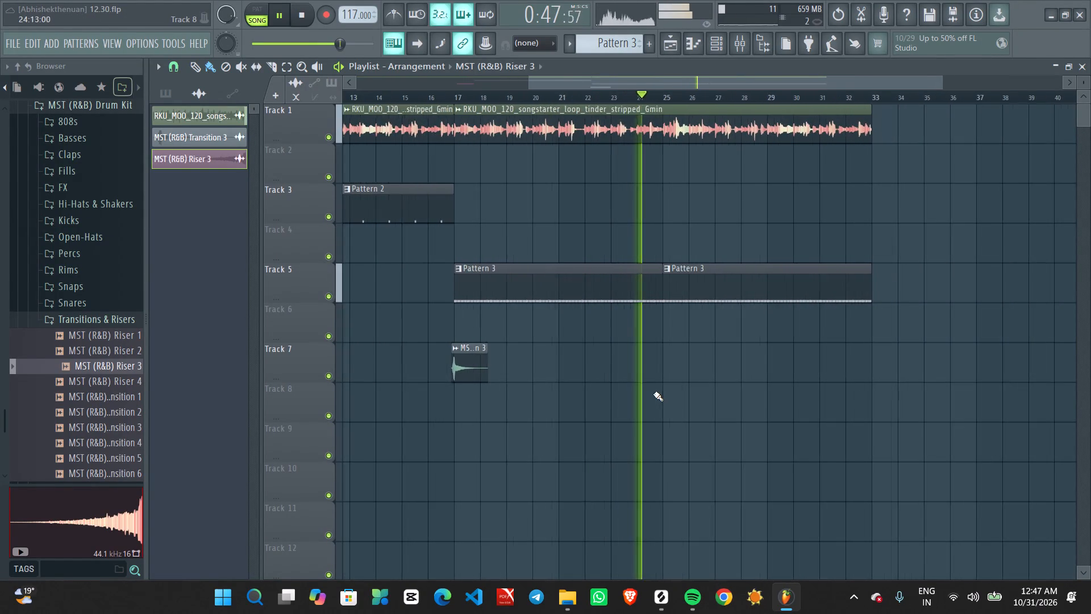
ctrl+scroll(652, 393, up, 2)
middle_drag(658, 394, 766, 396)
ctrl+scroll(815, 389, up, 2)
middle_drag(876, 383, 838, 386)
ctrl+scroll(809, 365, down, 3)
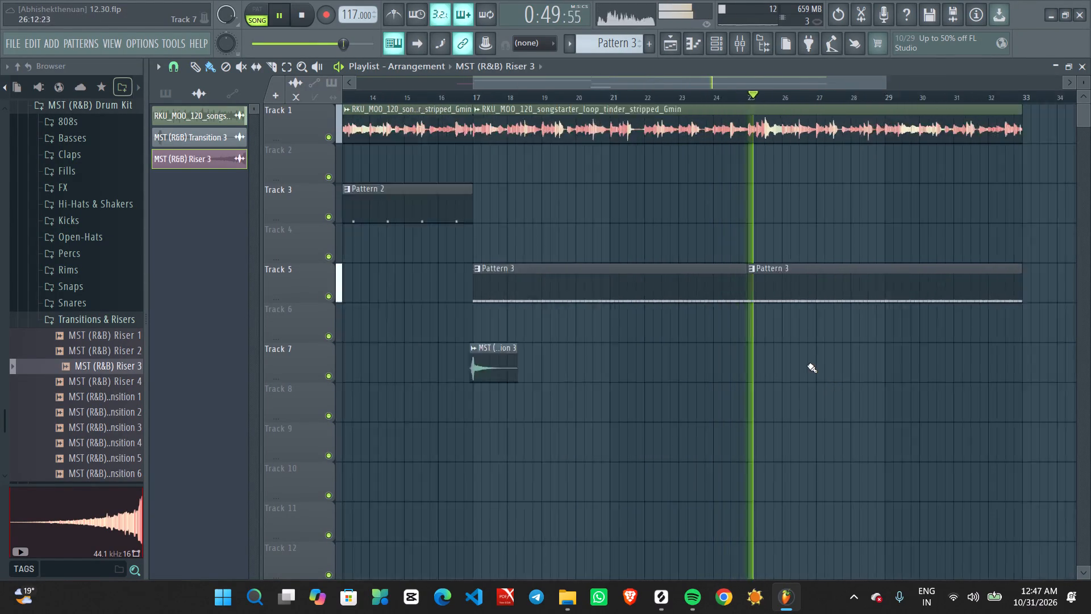
ctrl+scroll(807, 365, down, 5)
ctrl+scroll(763, 376, up, 1)
middle_drag(849, 368, 843, 371)
ctrl+scroll(844, 367, down, 4)
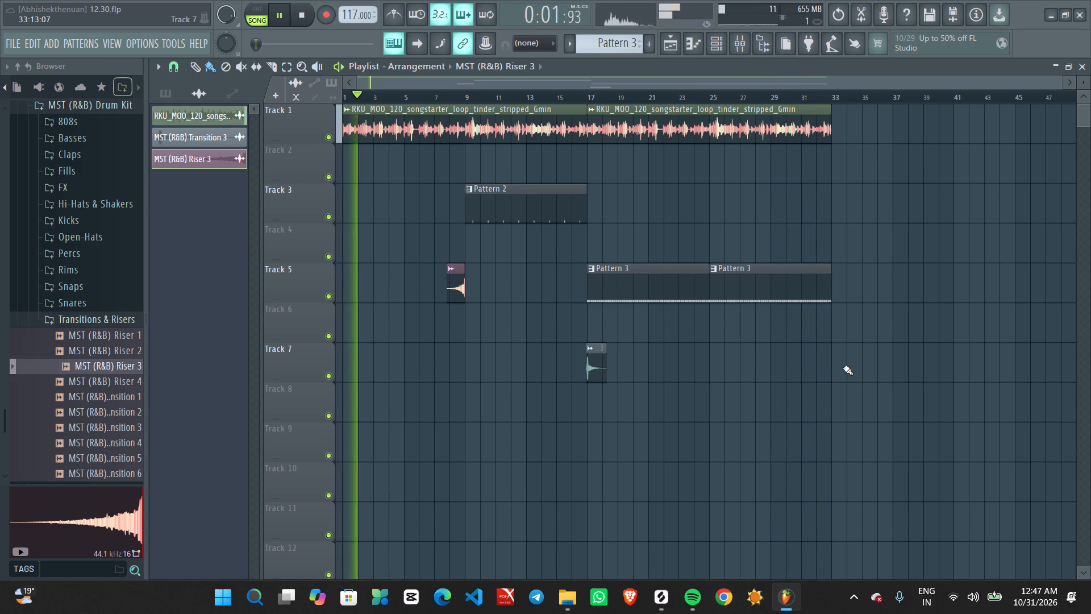
Save the project.
key(ctrl+s)
key(ctrl+s)
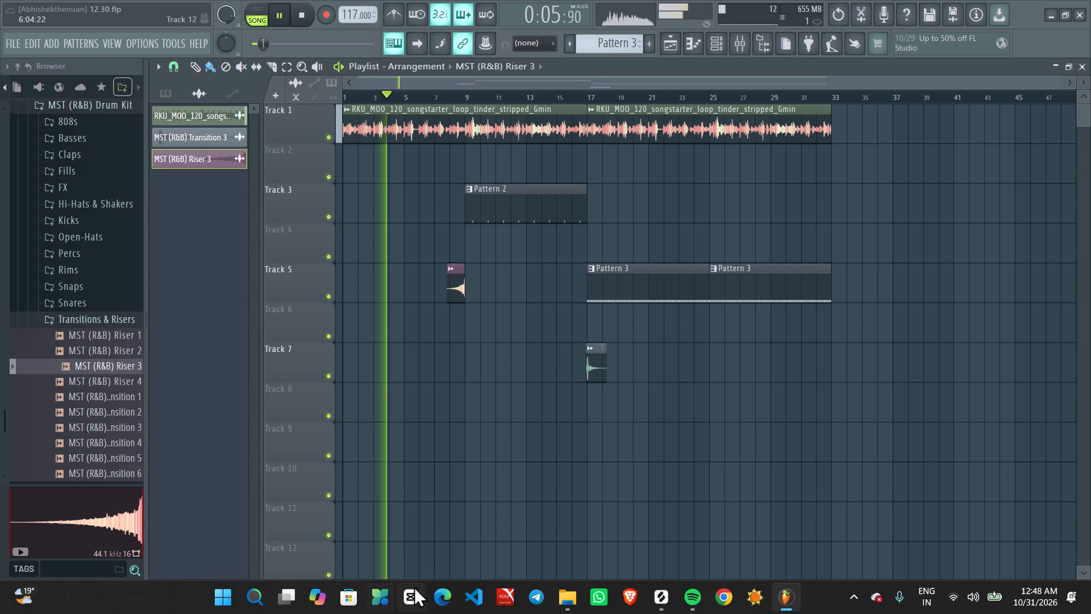
Switch to File Explorer and open the 12.30 project folder inside beats, october 2026.
click(573, 591)
right_click(328, 150)
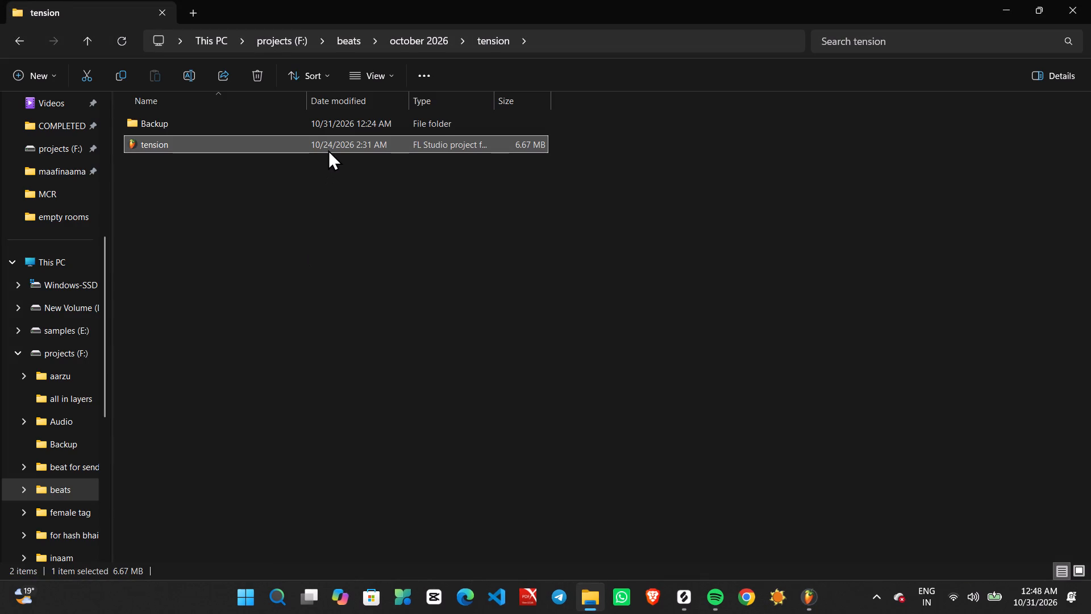
click(86, 482)
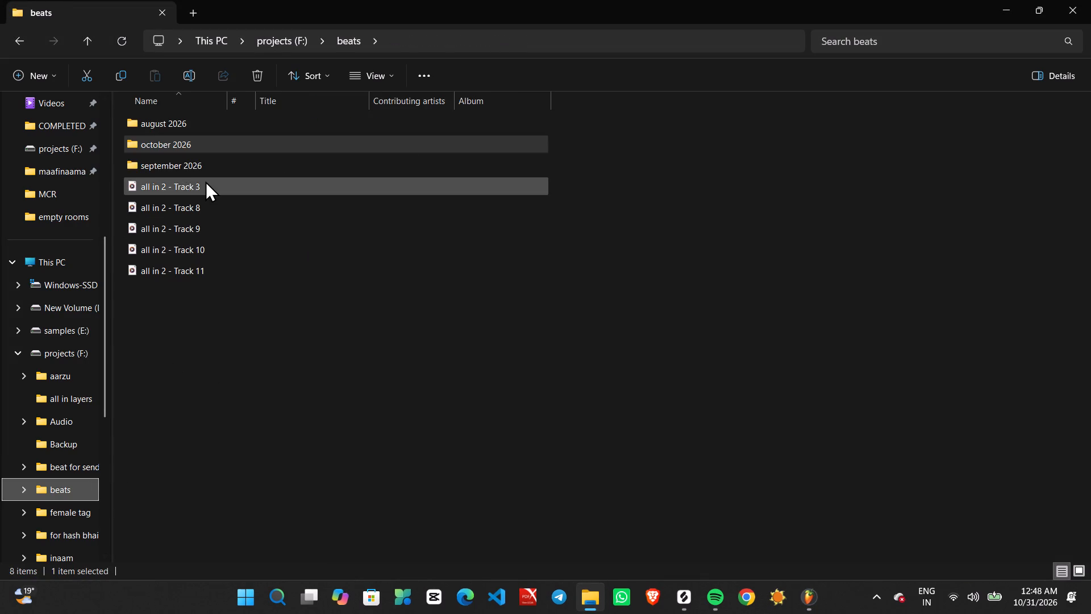
double_click(212, 142)
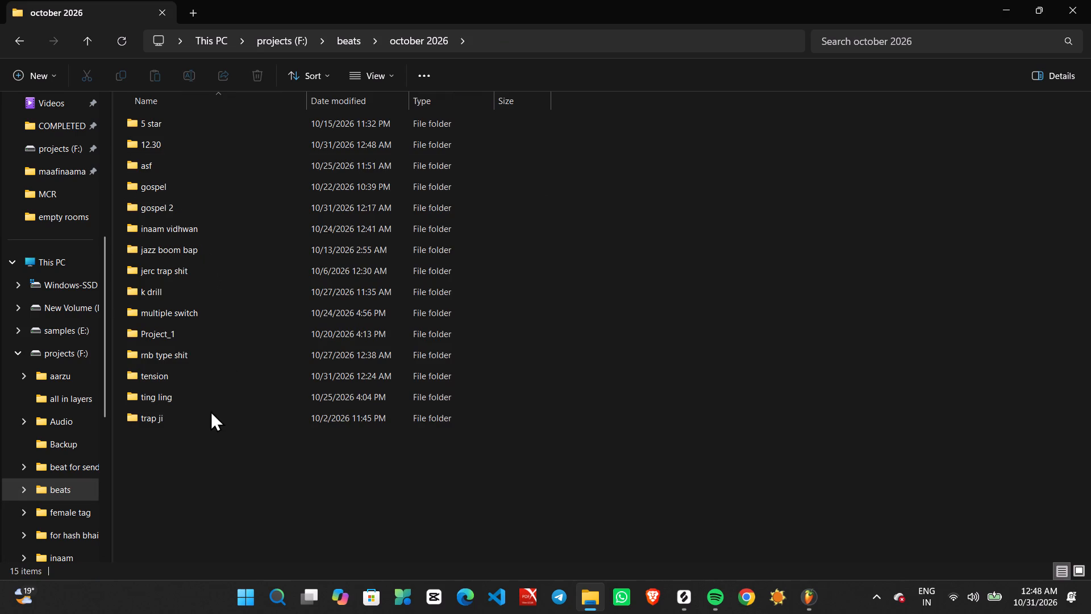
double_click(192, 136)
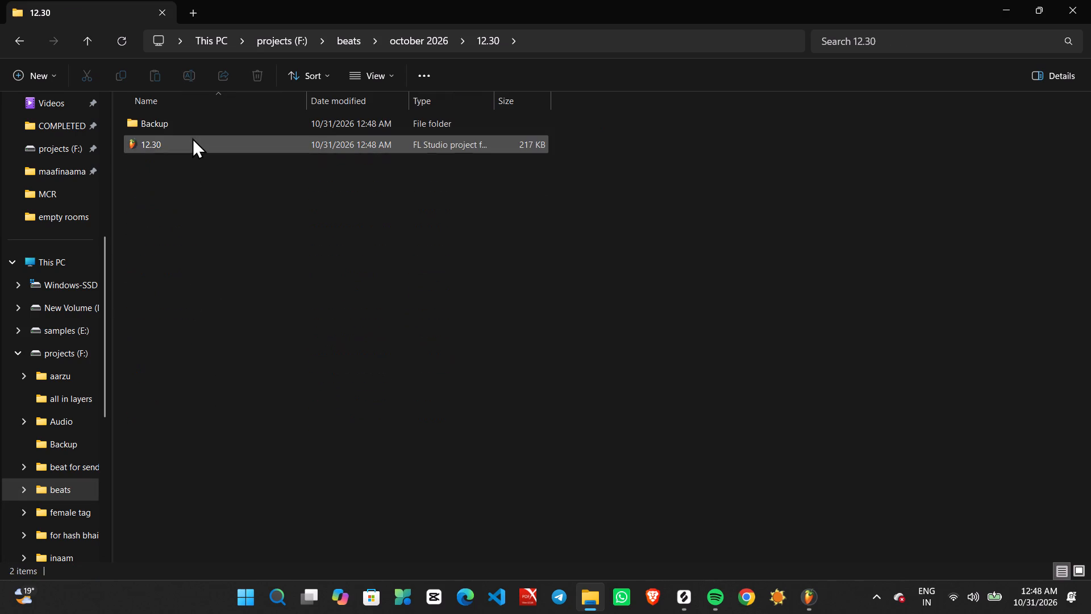
Create a shortcut to the 12.30 FL Studio project file in its folder.
right_click(204, 139)
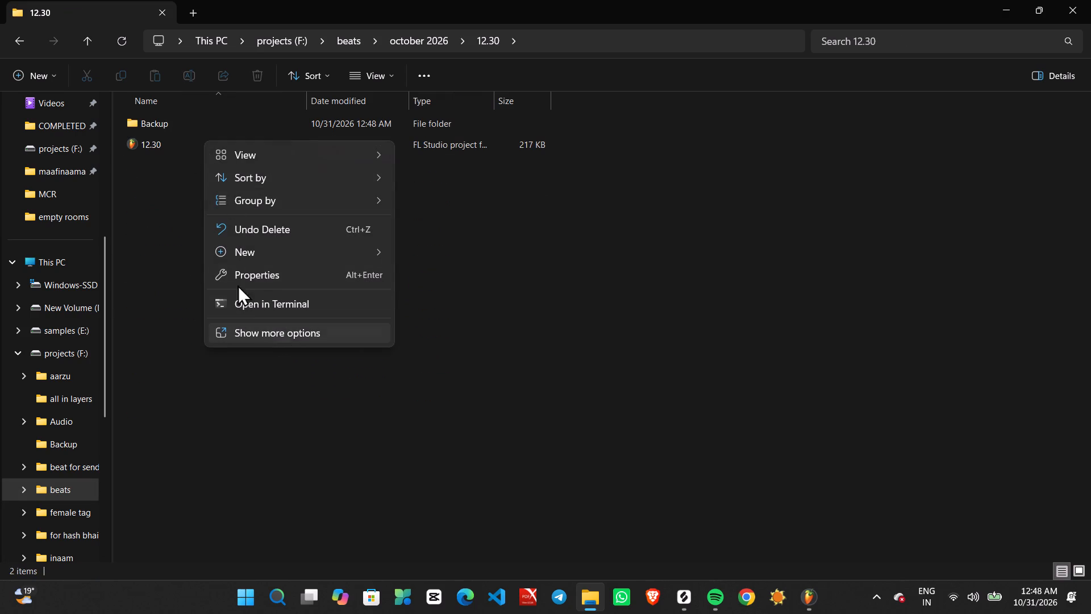
click(155, 151)
right_click(156, 151)
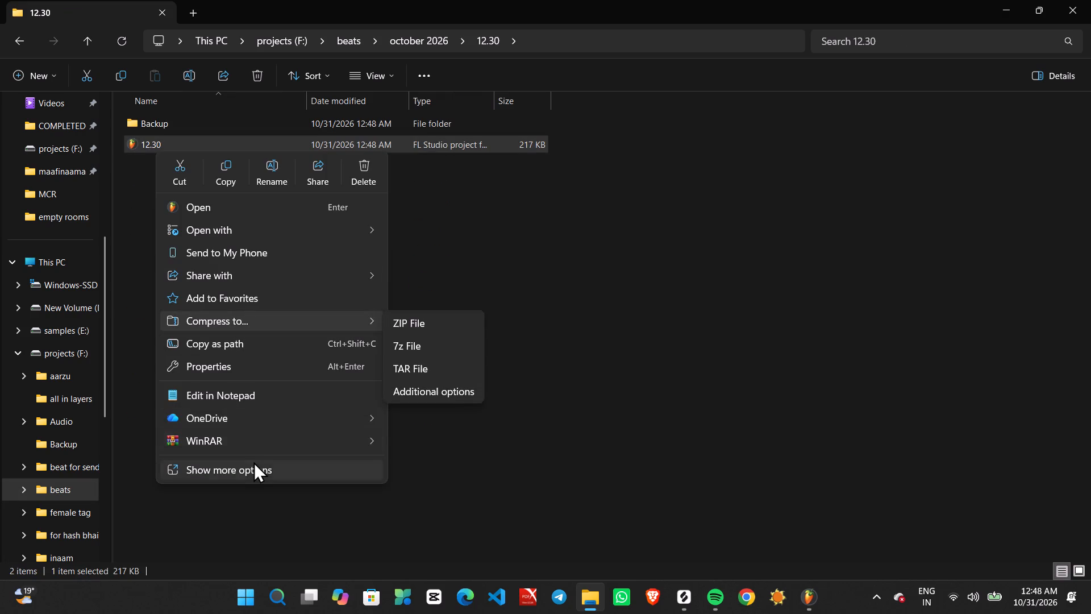
click(255, 464)
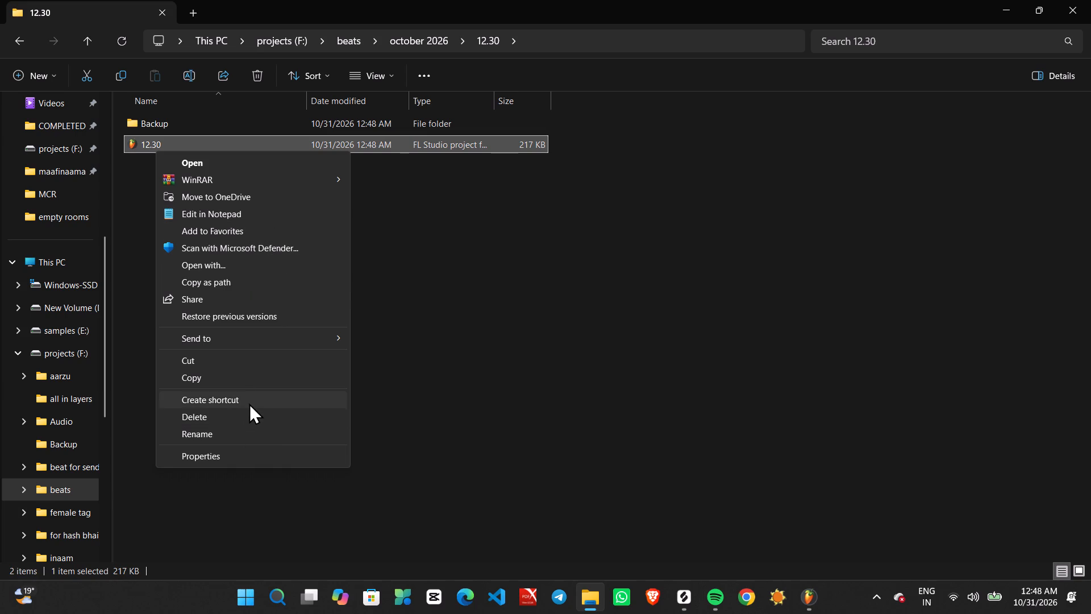
click(249, 403)
Move the 12.30 shortcut from the project folder to the desktop and place it above the asf shortcut.
click(252, 167)
right_click(252, 167)
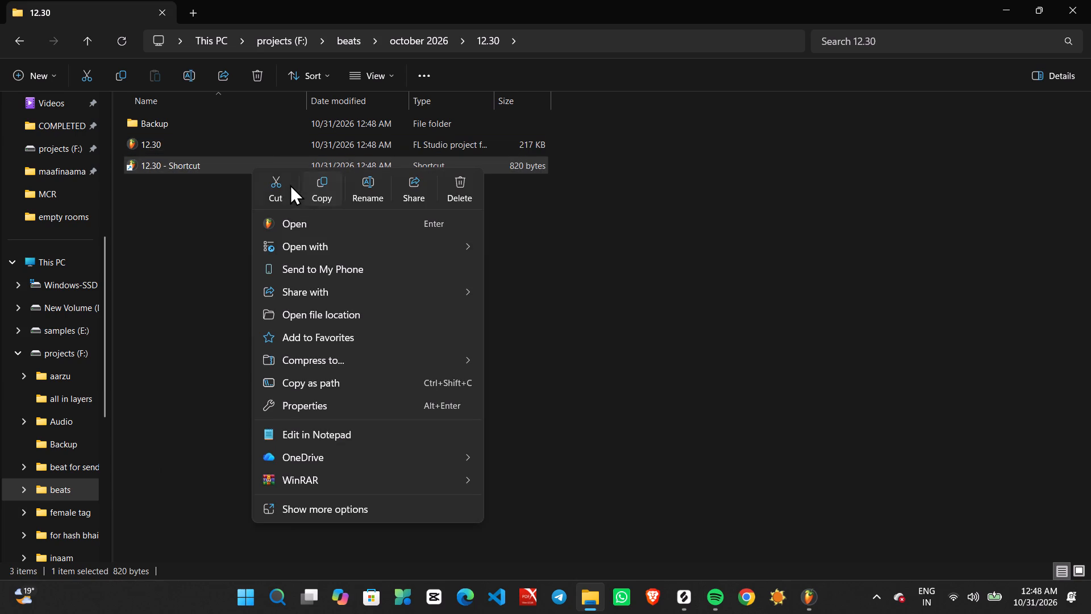
click(290, 184)
click(997, 14)
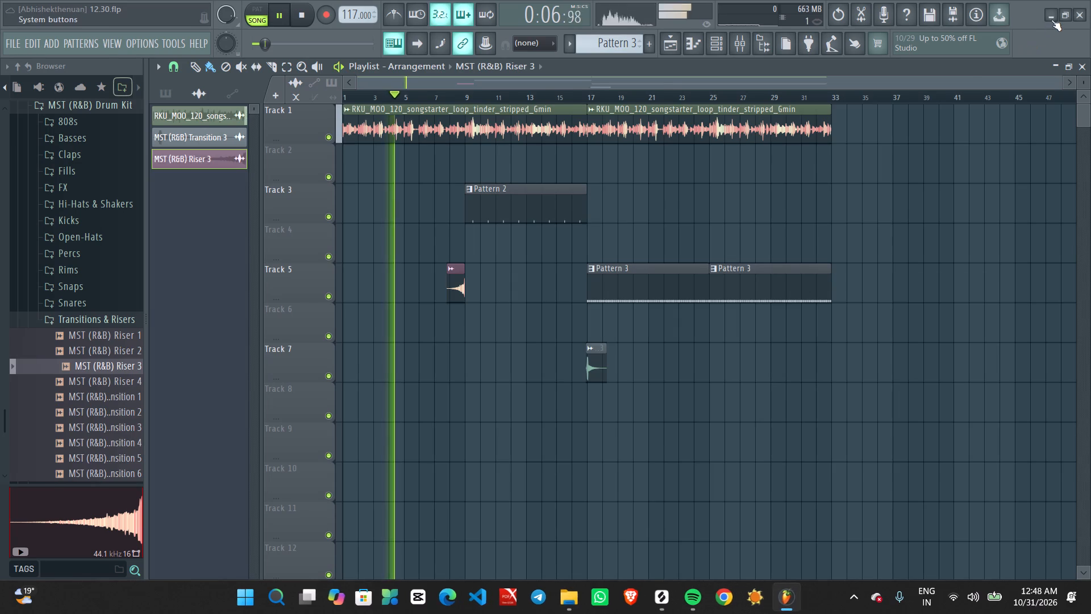
click(1051, 16)
click(1017, 10)
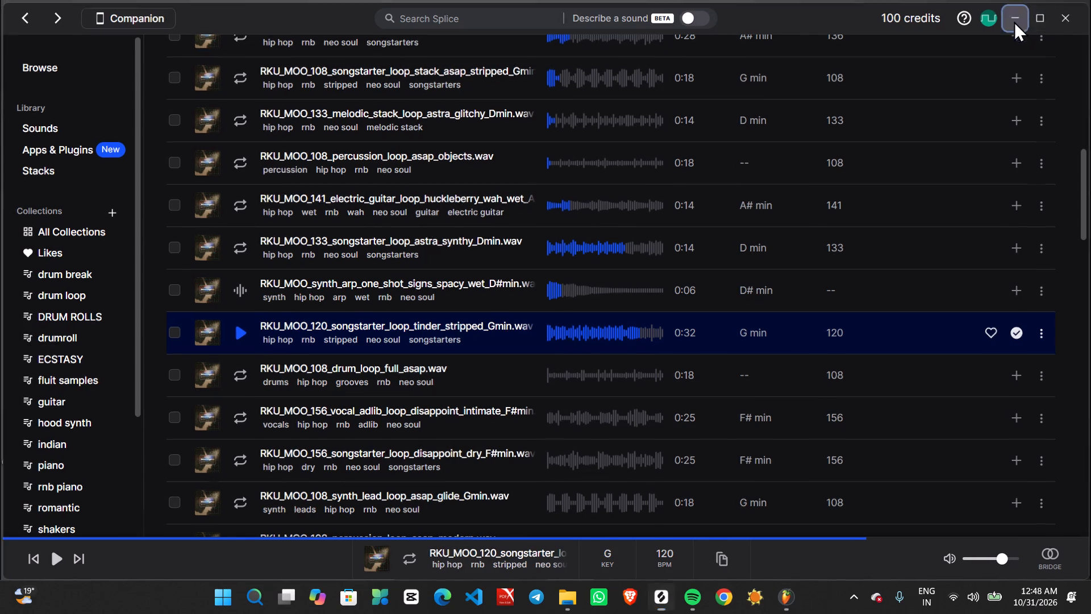
right_click(595, 185)
click(610, 199)
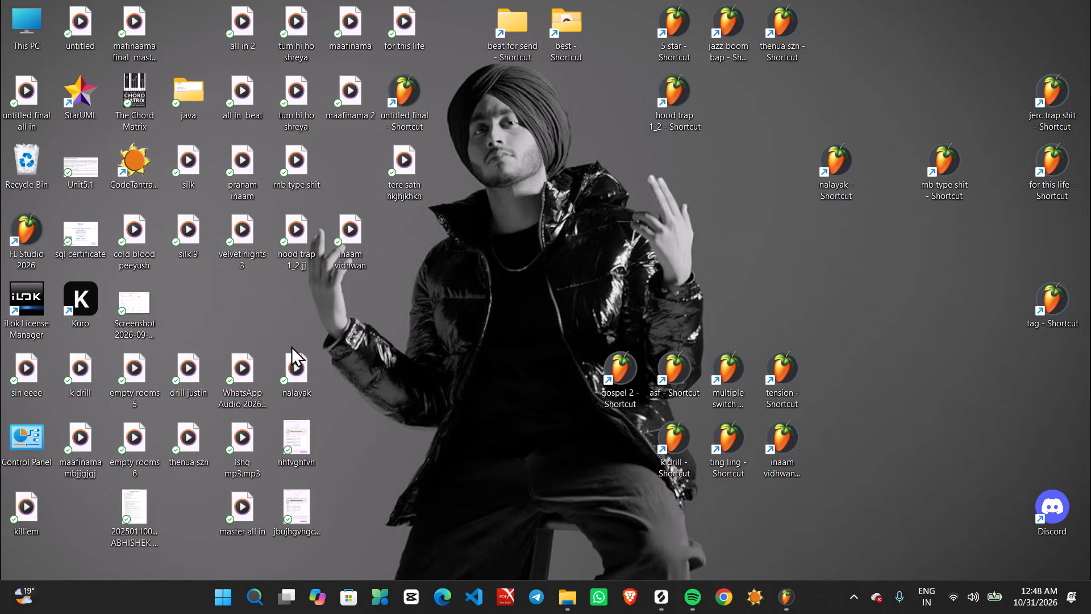
drag(87, 532, 621, 181)
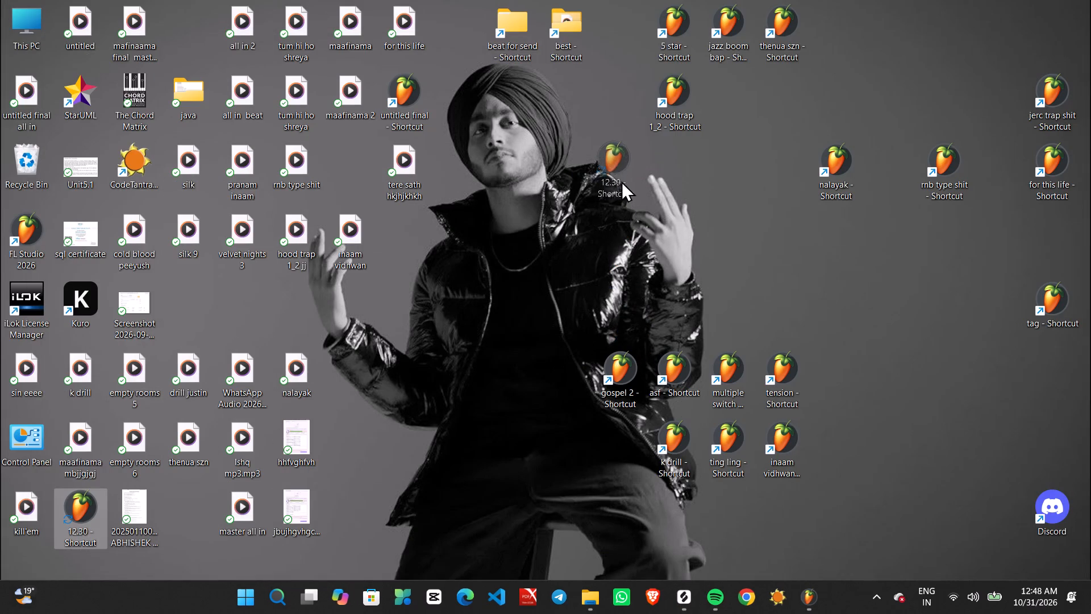
drag(621, 181, 676, 300)
Switch back to FL Studio and restart playback of the arrangement from bar 1.
click(819, 606)
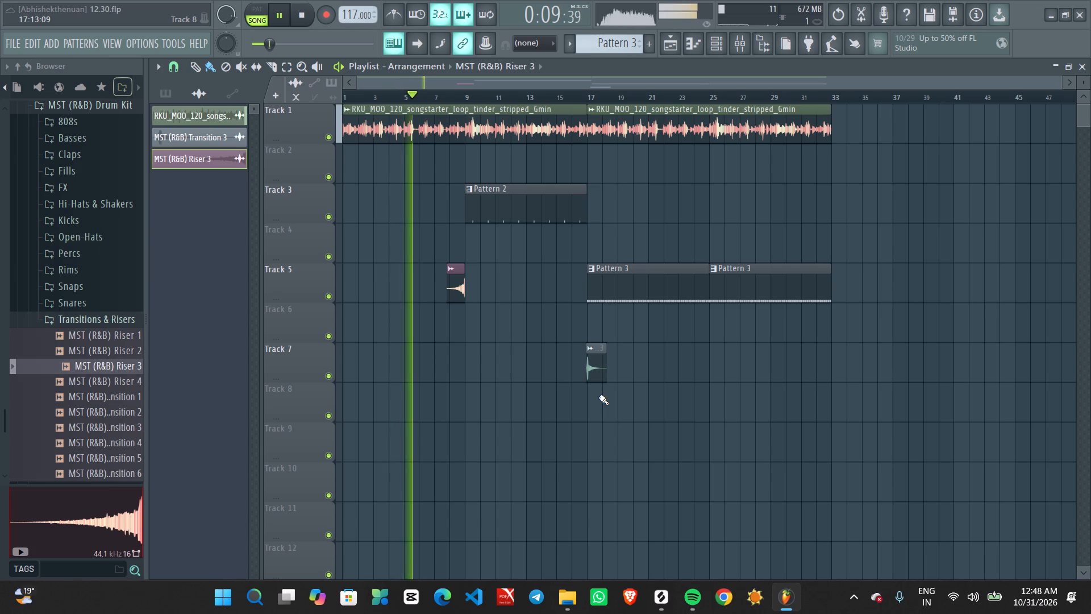
key(space)
key(space)
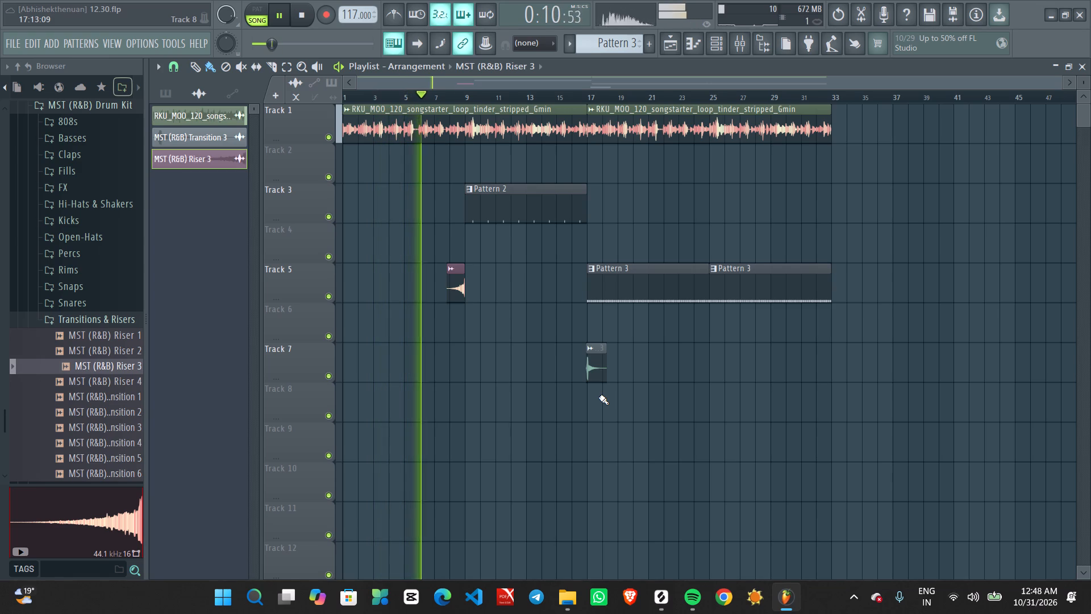
key(space)
key(space)
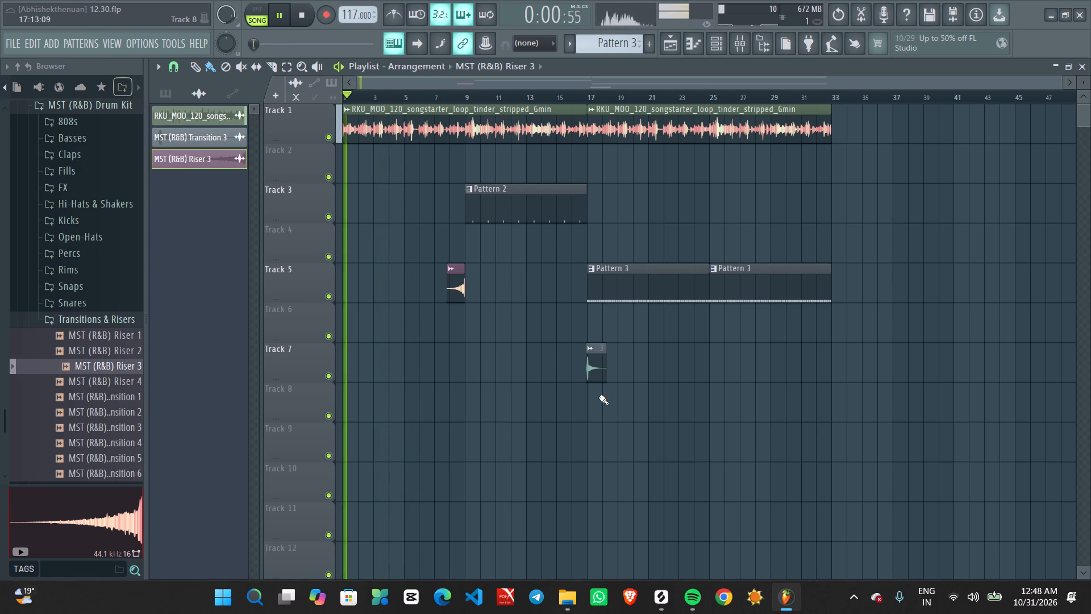
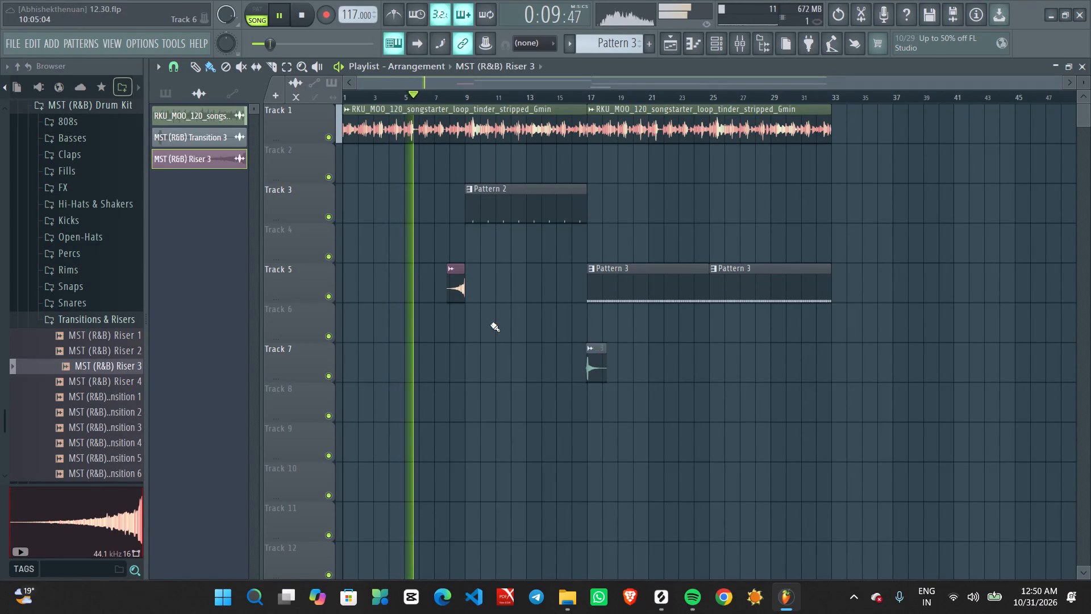
Listen to the arrangement through the riser and the start of the Pattern 2 section, and stop playback.
ctrl+scroll(532, 351, up, 3)
ctrl+scroll(530, 342, down, 8)
ctrl+scroll(494, 362, up, 1)
middle_drag(485, 371, 602, 371)
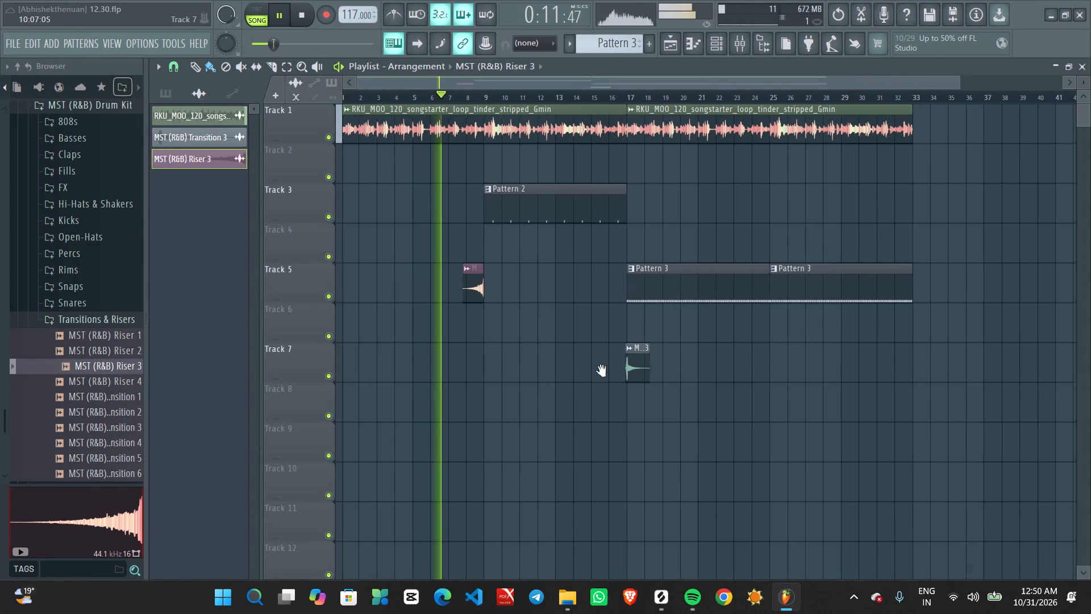
middle_drag(602, 371, 605, 371)
ctrl+scroll(538, 347, down, 4)
ctrl+scroll(500, 377, up, 1)
middle_drag(478, 389, 538, 404)
scroll(539, 404, up, 1)
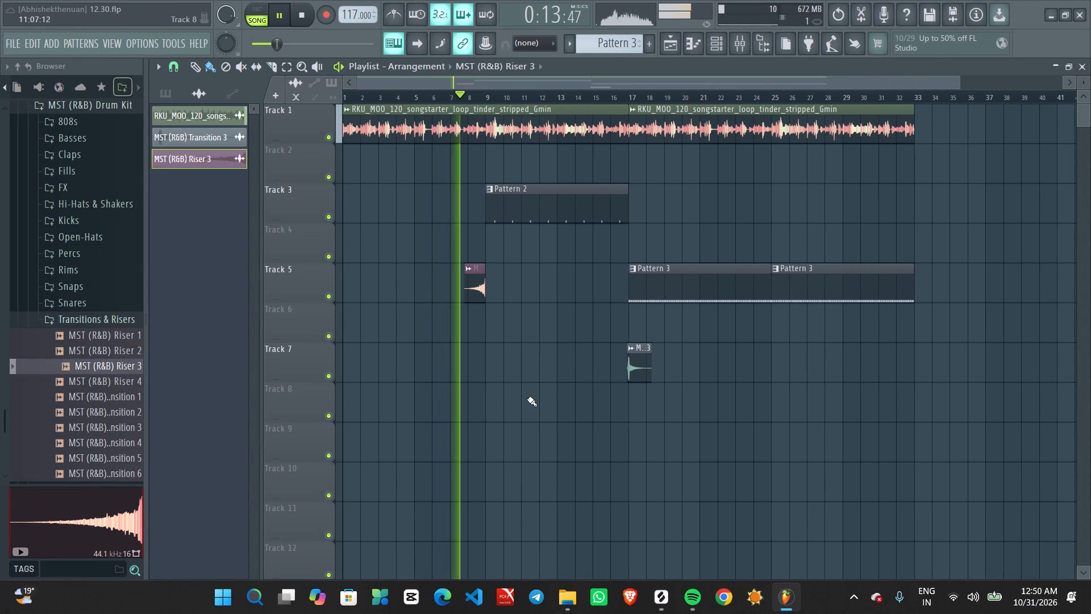
ctrl+scroll(524, 397, down, 5)
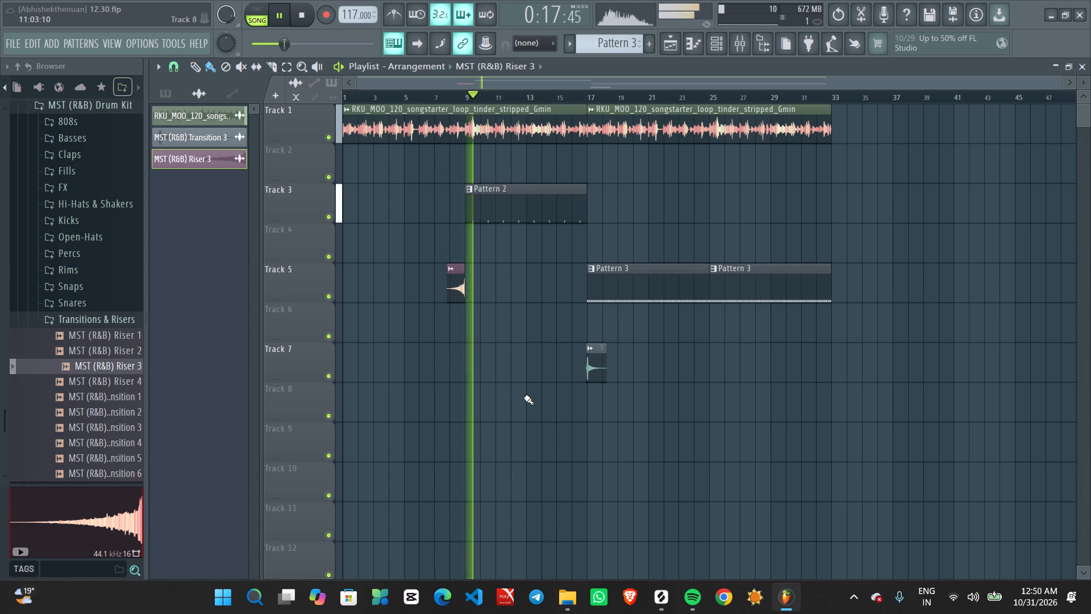
key(space)
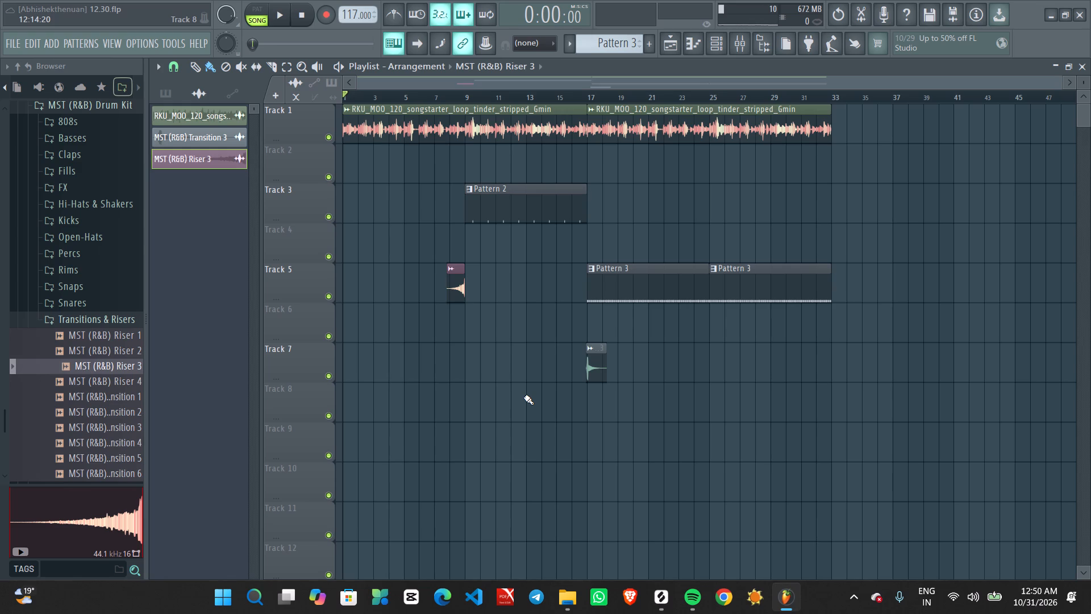
Select bars 17 to 33 of the playlist timeline as the loop region and start playing it.
ctrl+scroll(639, 151, up, 1)
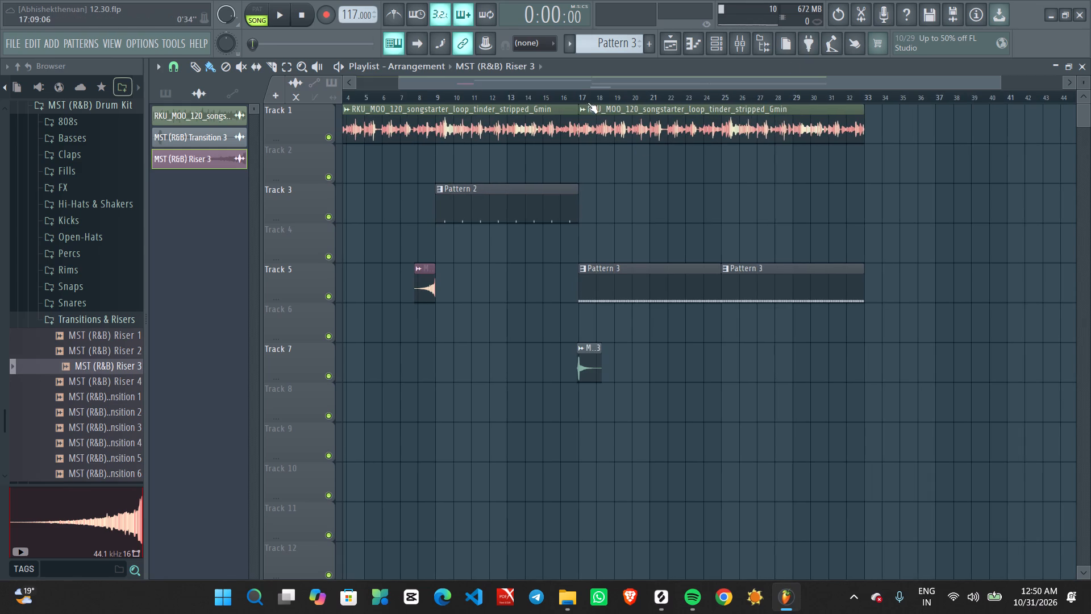
ctrl+scroll(584, 98, up, 2)
ctrl+click(578, 99)
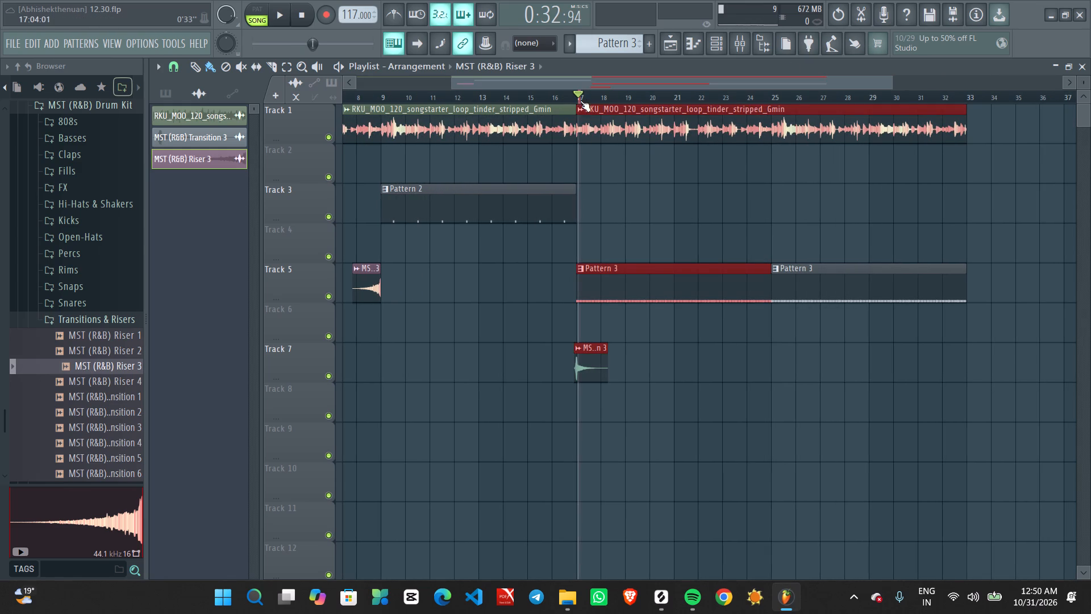
ctrl+click(575, 100)
ctrl+click(577, 99)
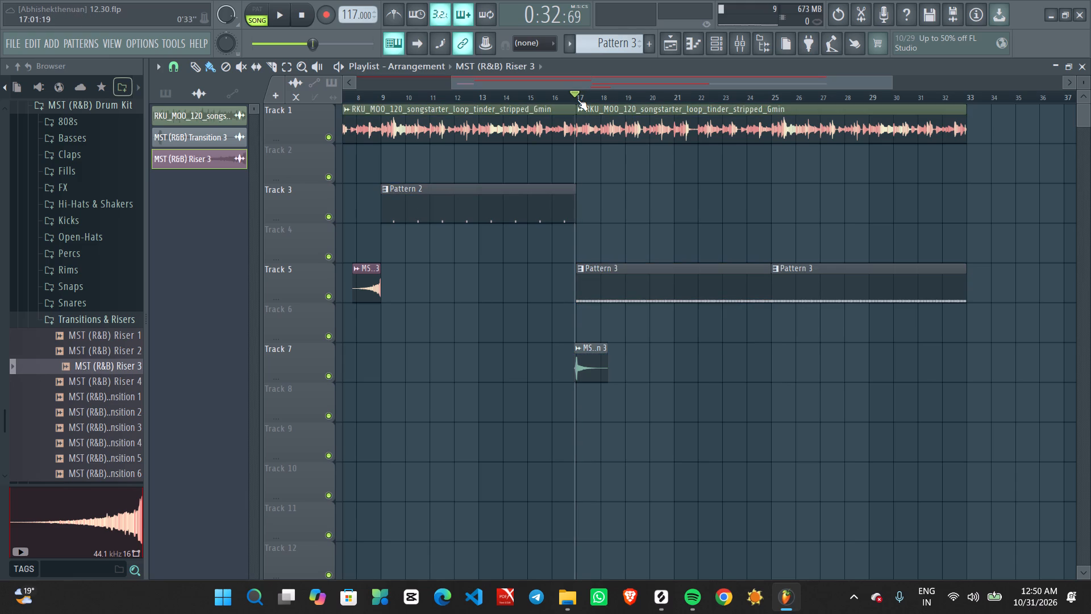
ctrl+drag(577, 100, 969, 103)
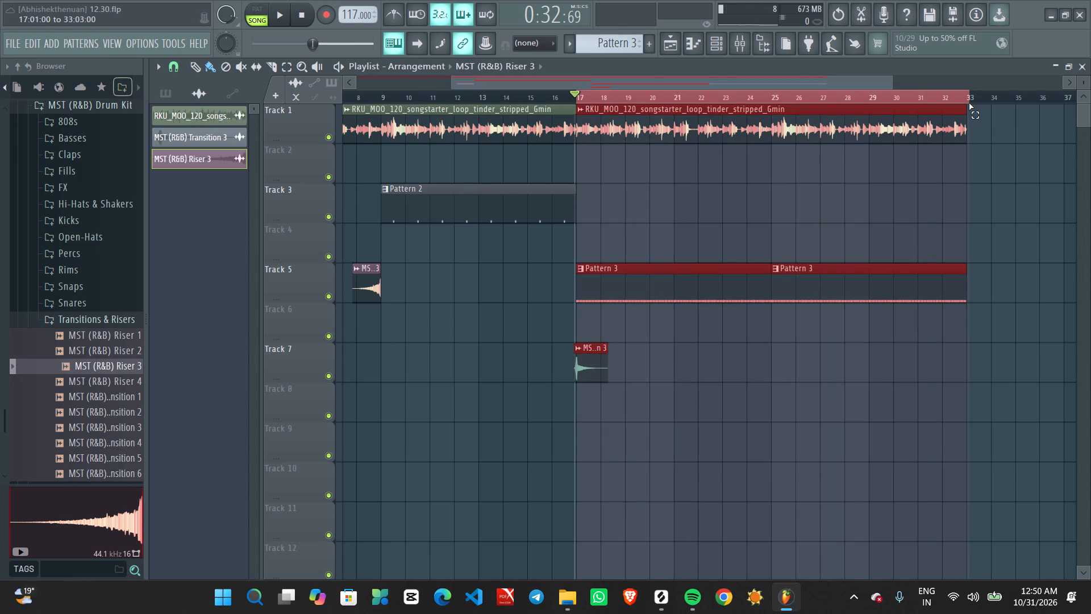
ctrl+drag(969, 103, 967, 103)
key(space)
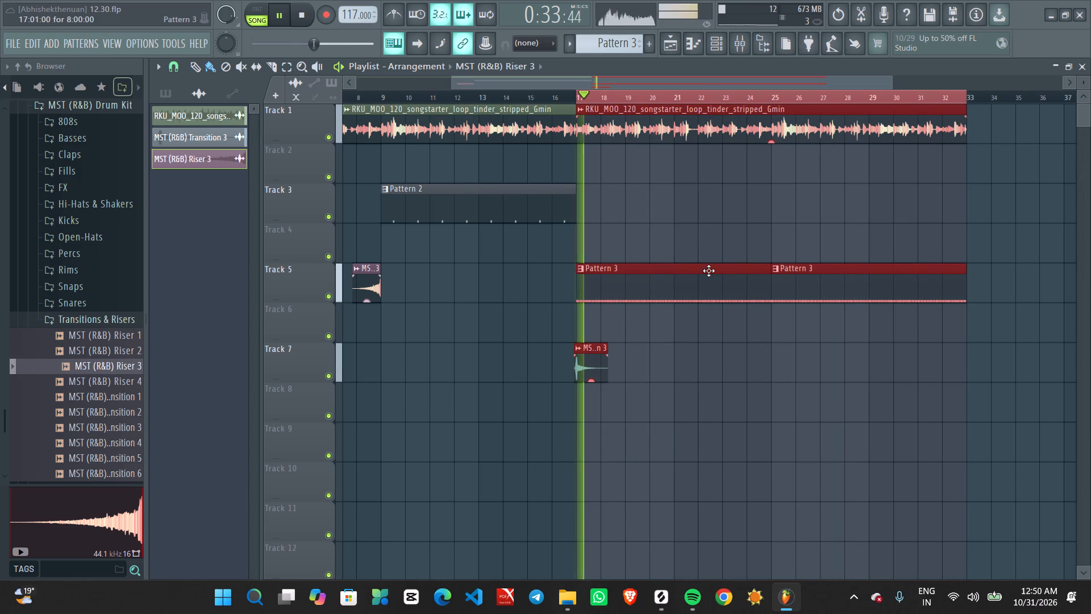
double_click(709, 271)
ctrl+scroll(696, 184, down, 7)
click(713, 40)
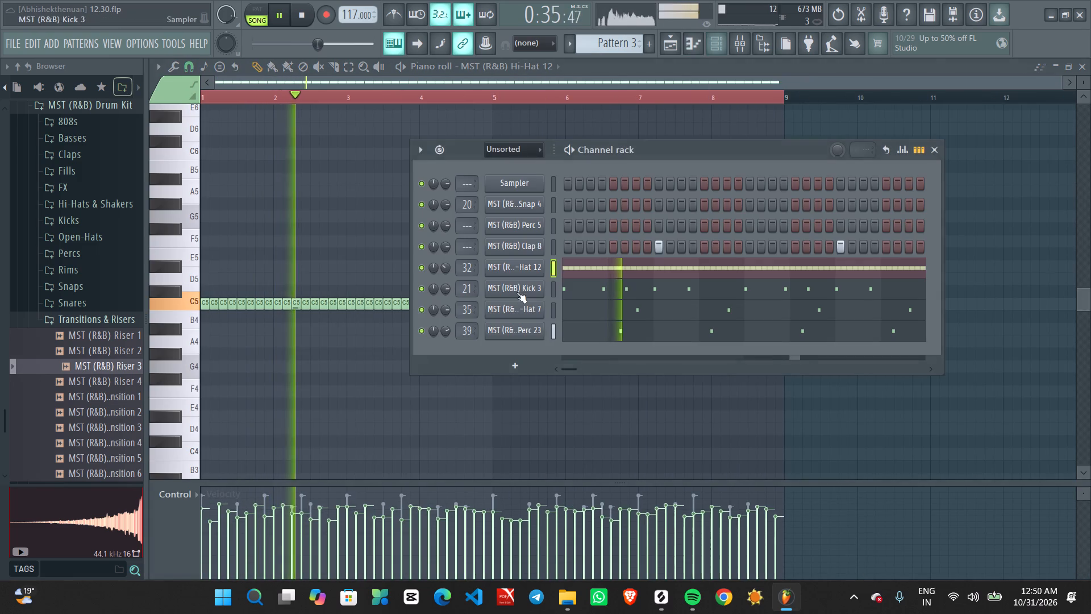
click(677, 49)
Open the tinder_stripped loop sample in the Edison audio editor, convert it to score and dump it to the piano roll.
double_click(517, 130)
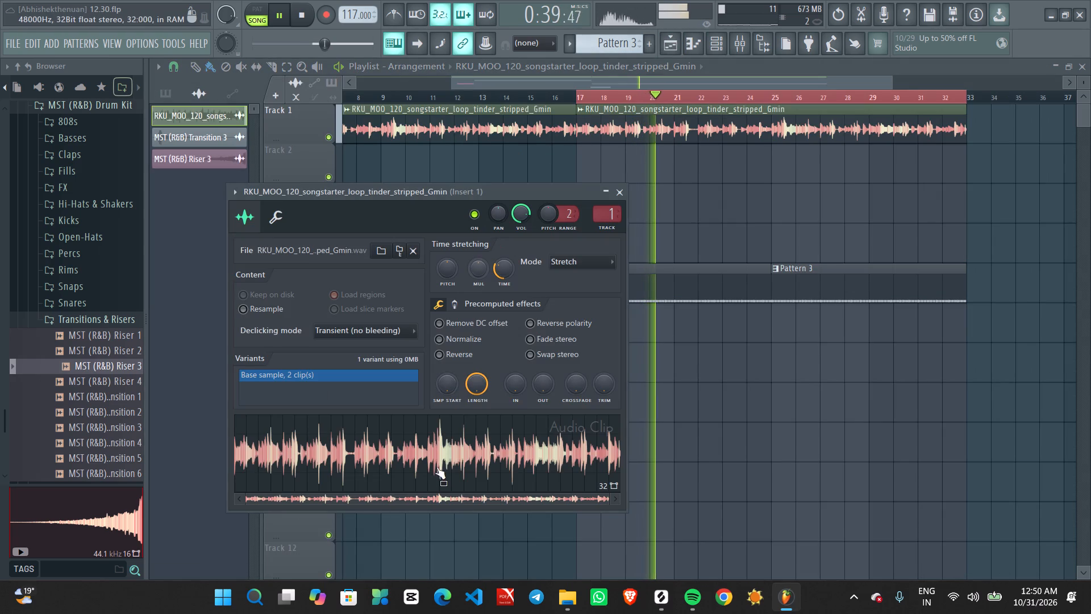
right_click(439, 451)
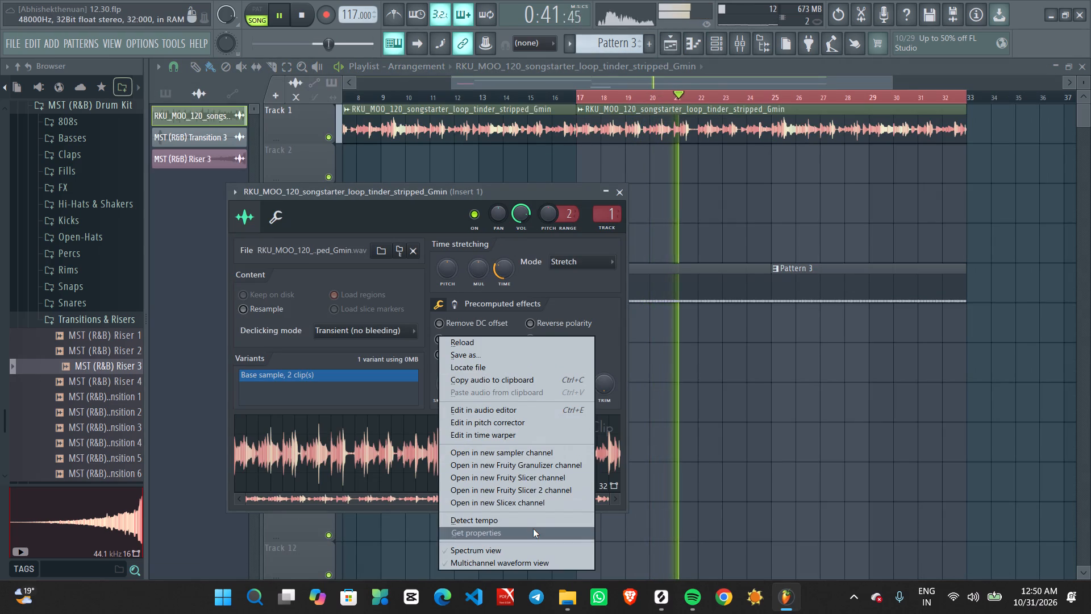
click(537, 409)
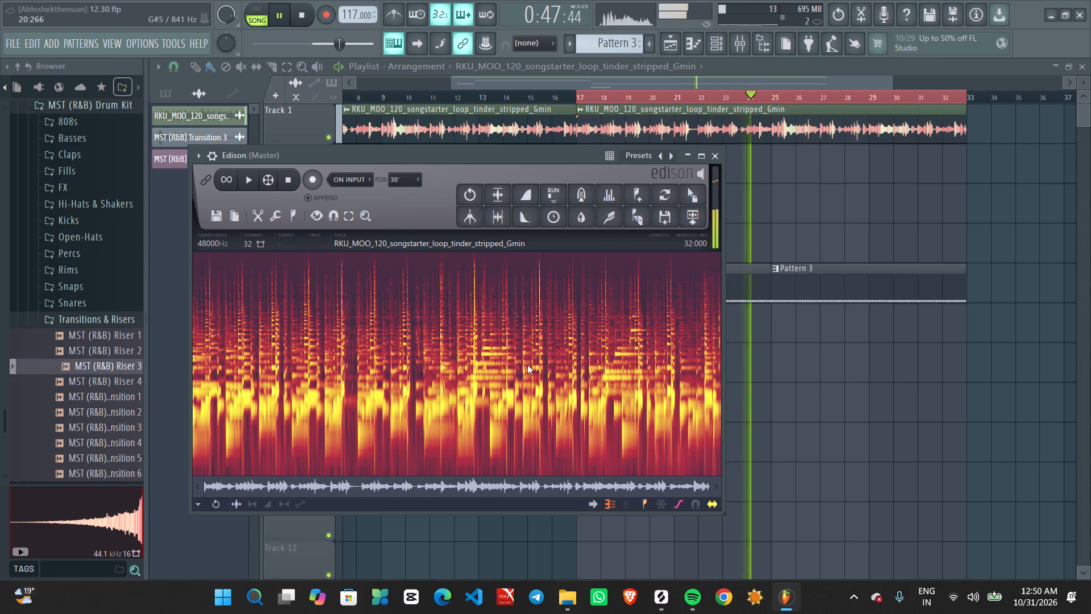
right_click(532, 365)
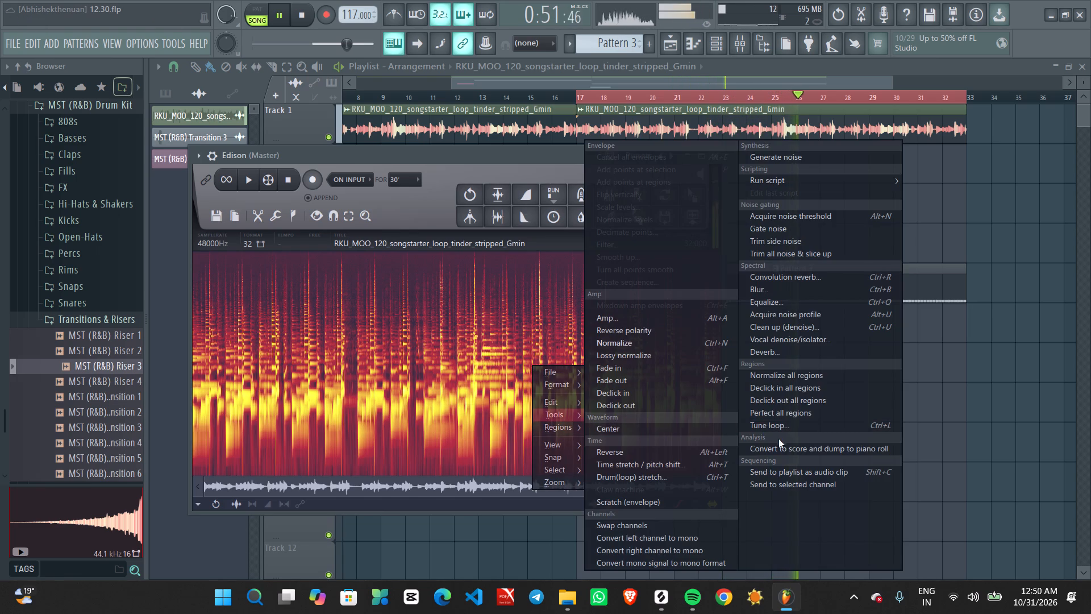
click(782, 445)
click(713, 157)
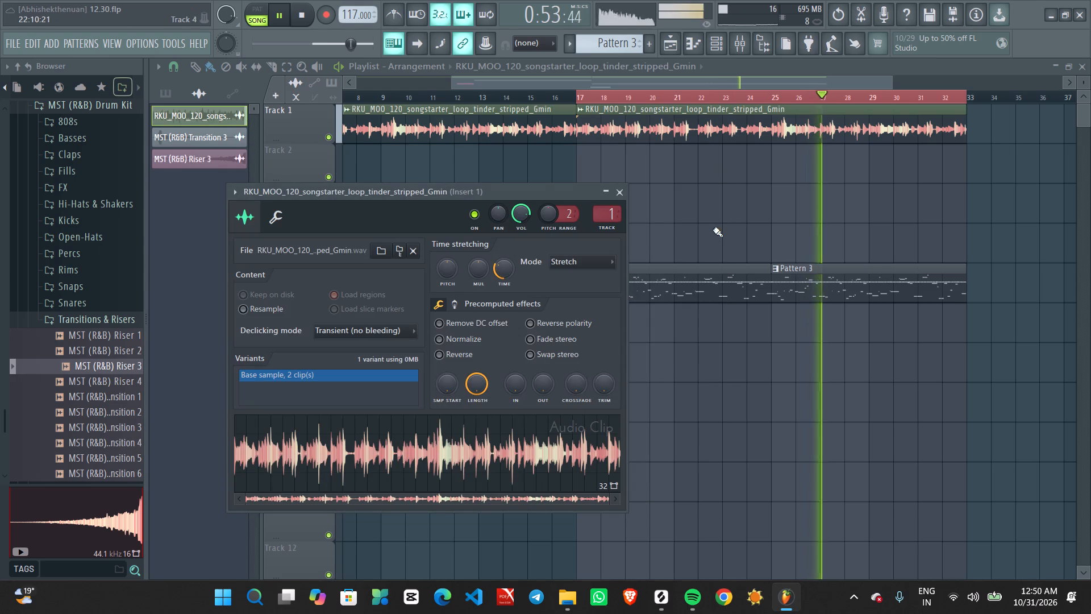
click(622, 190)
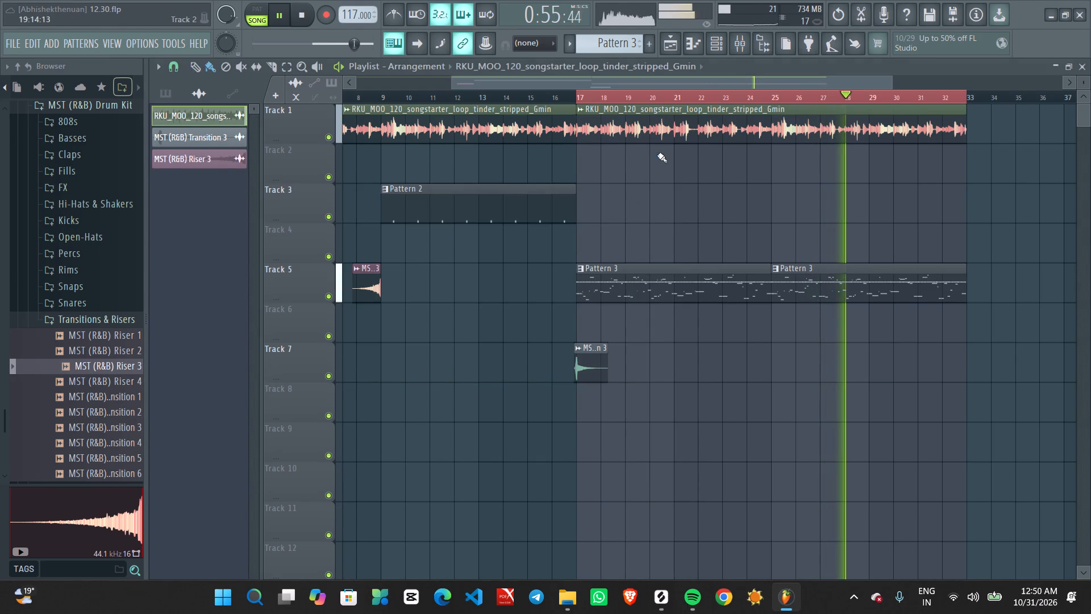
Move the converted notes in Pattern 3 from the loop's audio channel to the Sampler channel in the Unsorted group.
click(725, 43)
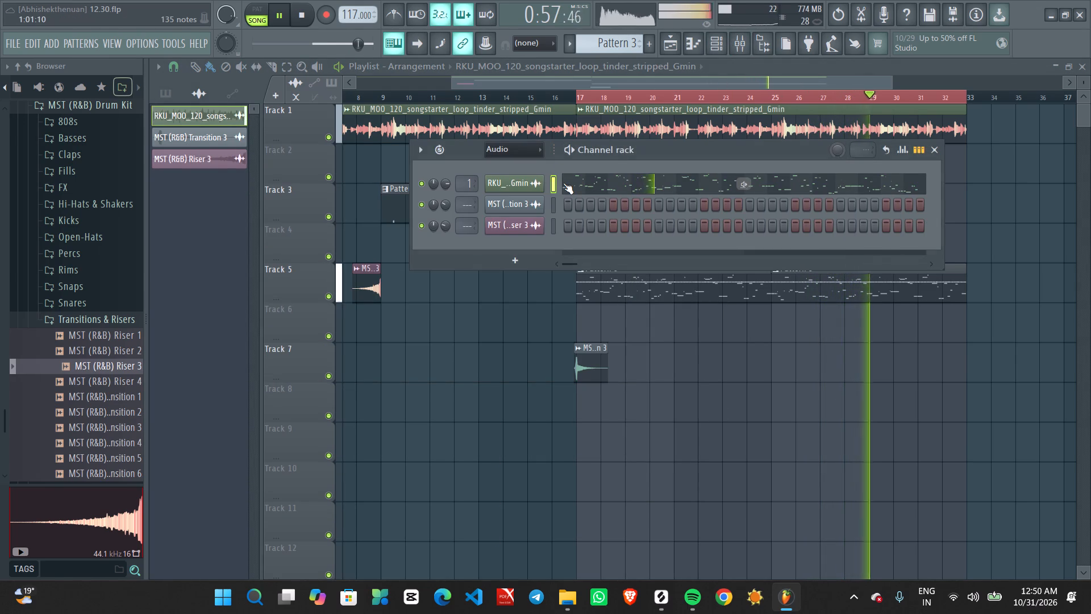
key(ctrl+x)
click(513, 145)
click(522, 186)
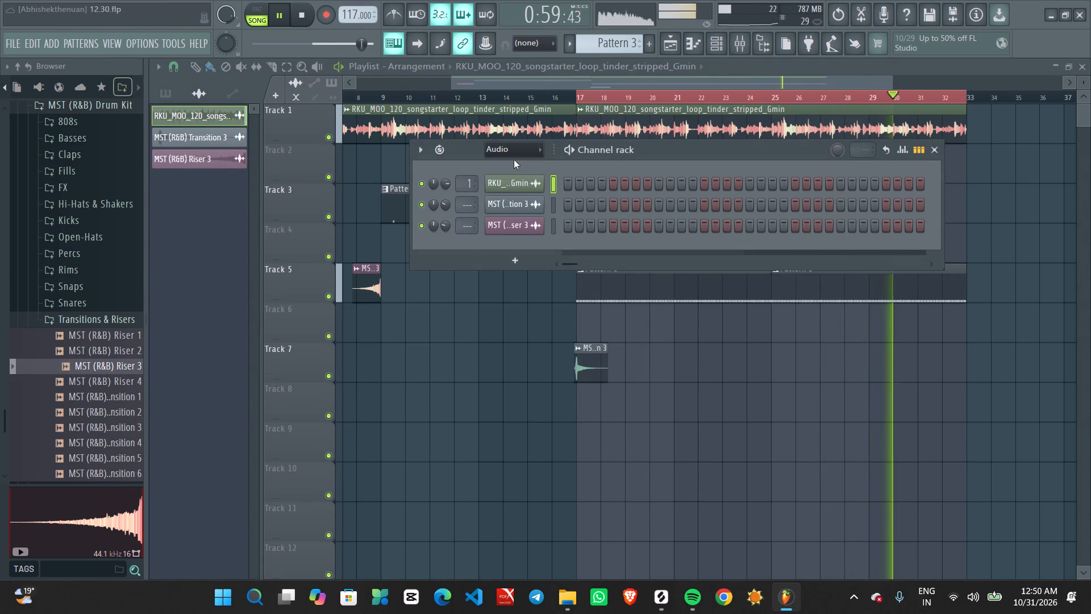
click(511, 142)
click(521, 194)
click(557, 179)
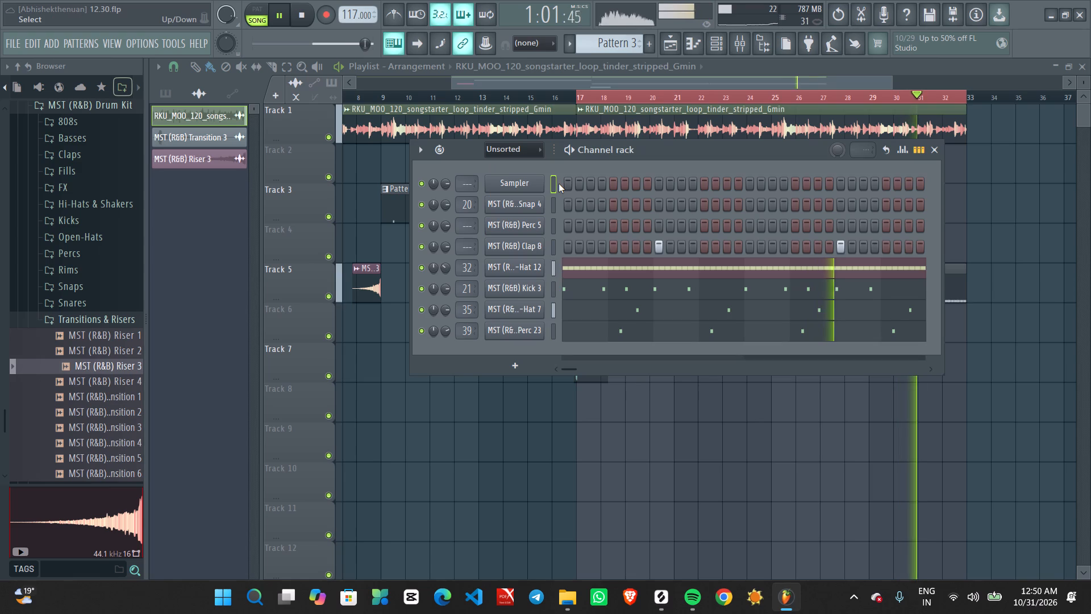
key(ctrl+v)
Restart playback of the looped section from bar 17.
key(space)
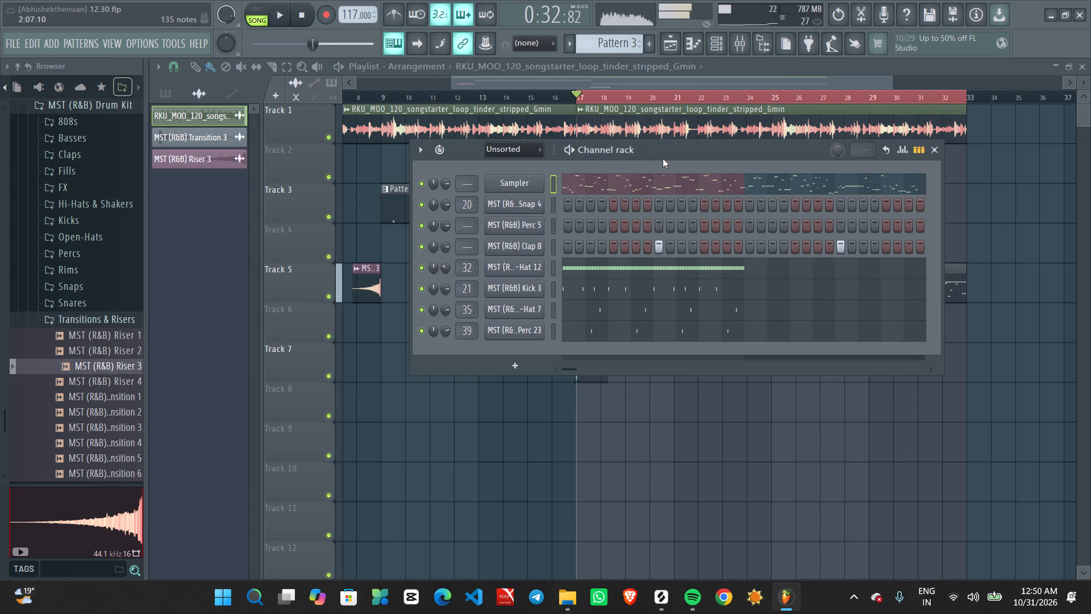
key(space)
key(space)
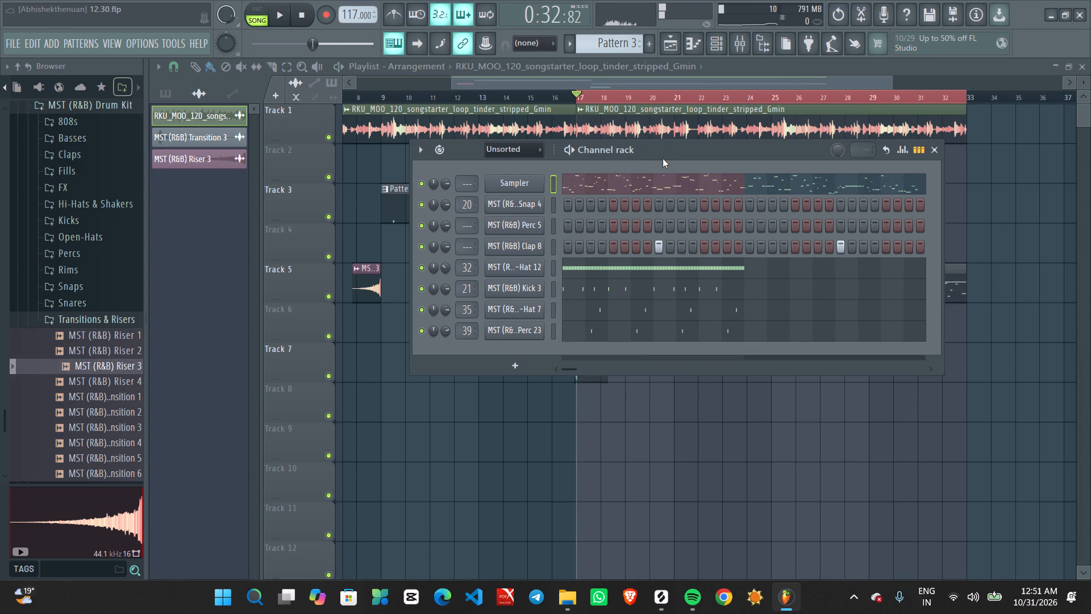
key(space)
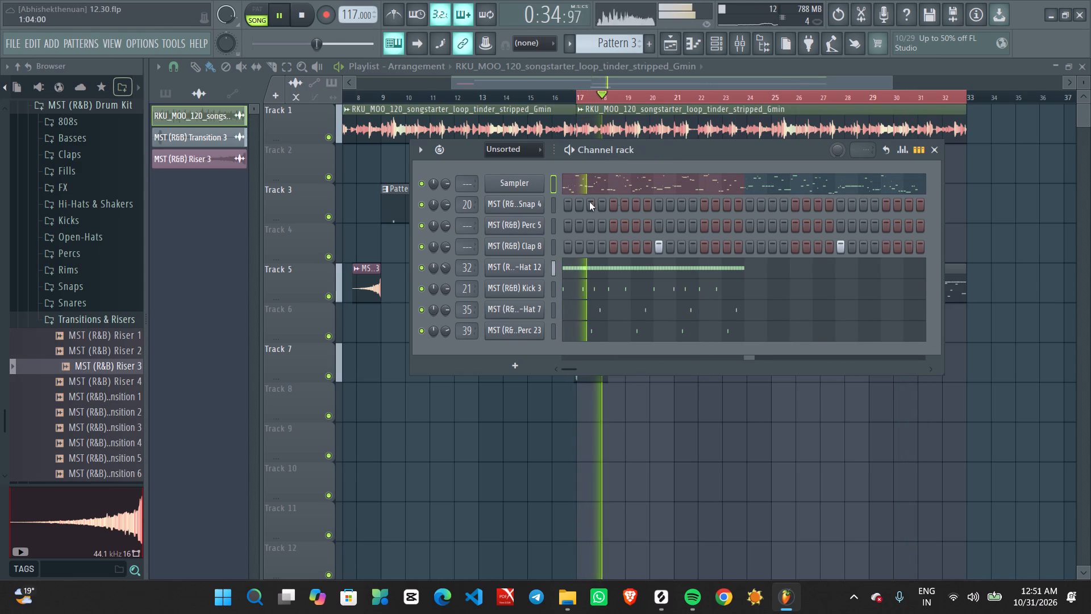
Delete all the Sampler channel's notes from bar 9 to bar 17 in the piano roll and clear the time selection.
right_click(529, 188)
click(560, 184)
right_click(532, 187)
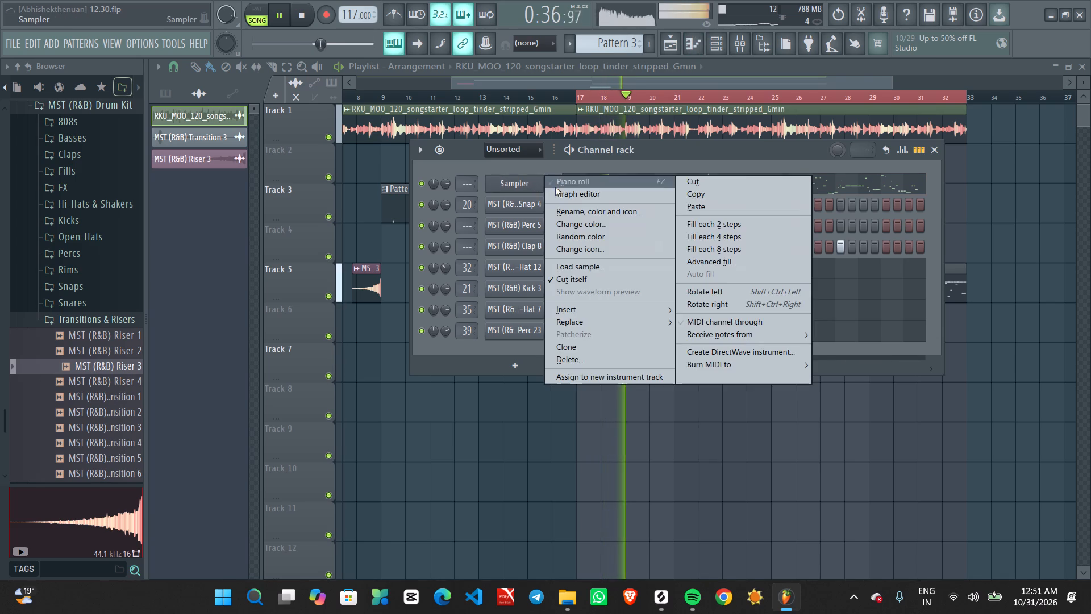
click(556, 186)
ctrl+scroll(620, 189, down, 9)
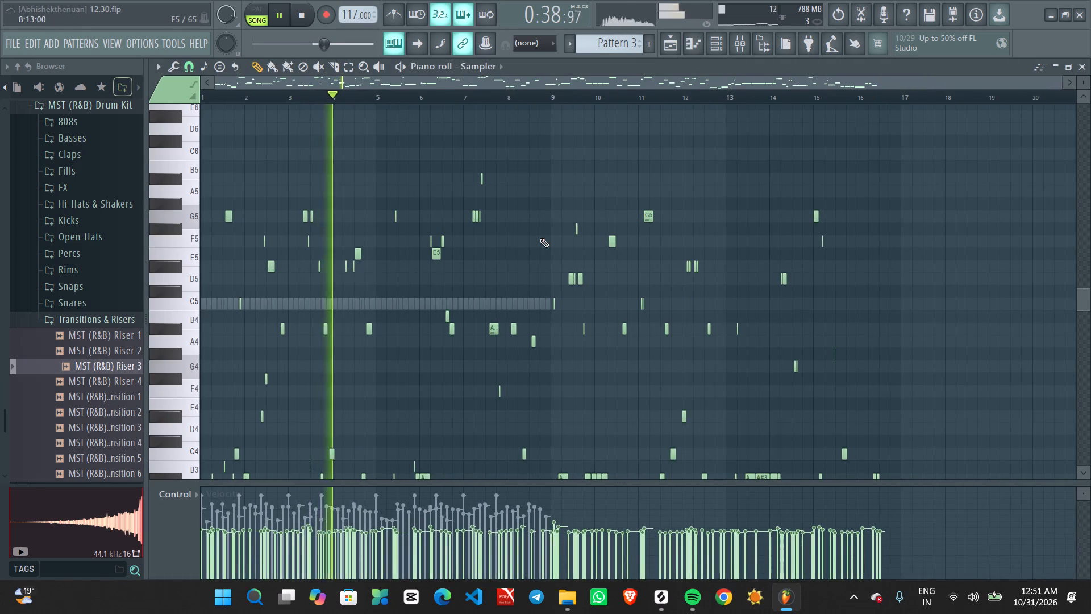
ctrl+scroll(540, 238, up, 2)
middle_drag(542, 246, 674, 103)
ctrl+scroll(665, 114, down, 7)
ctrl+scroll(558, 181, up, 2)
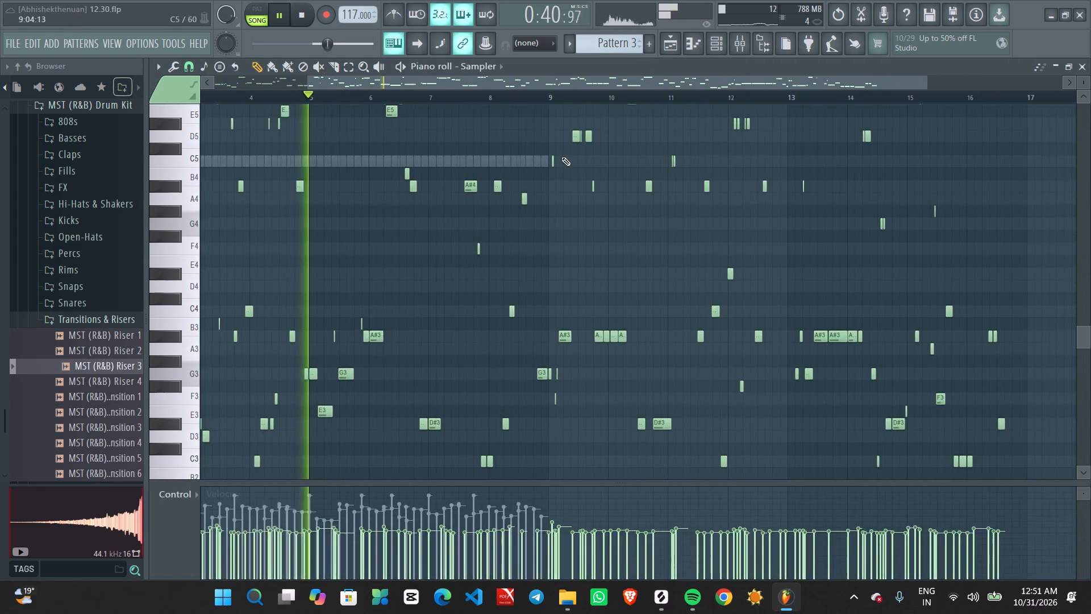
ctrl+scroll(561, 157, down, 4)
ctrl+scroll(555, 111, up, 3)
ctrl+scroll(555, 110, down, 3)
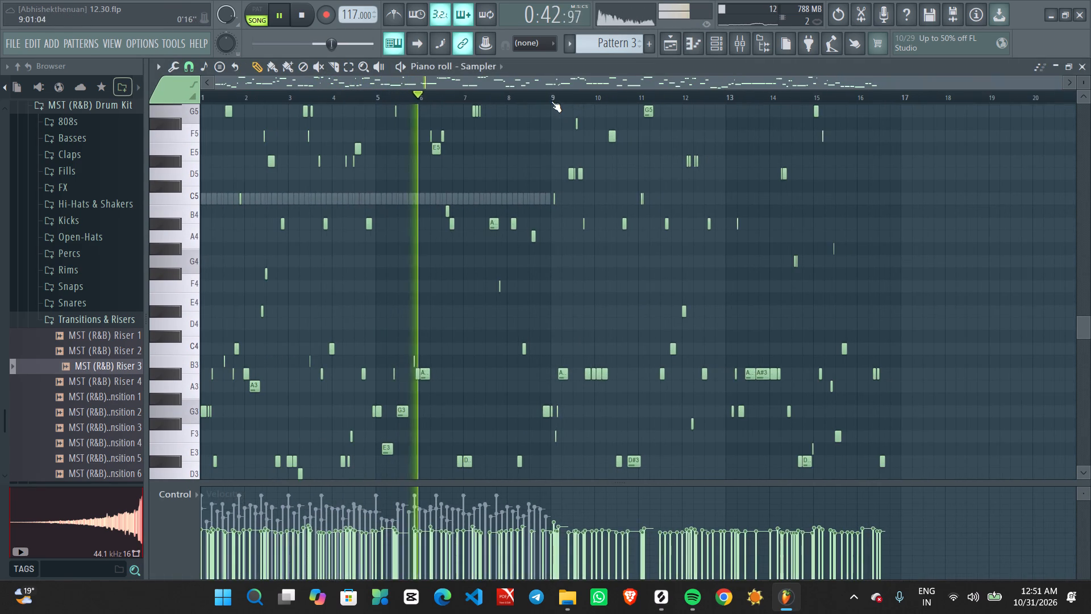
ctrl+drag(551, 100, 900, 102)
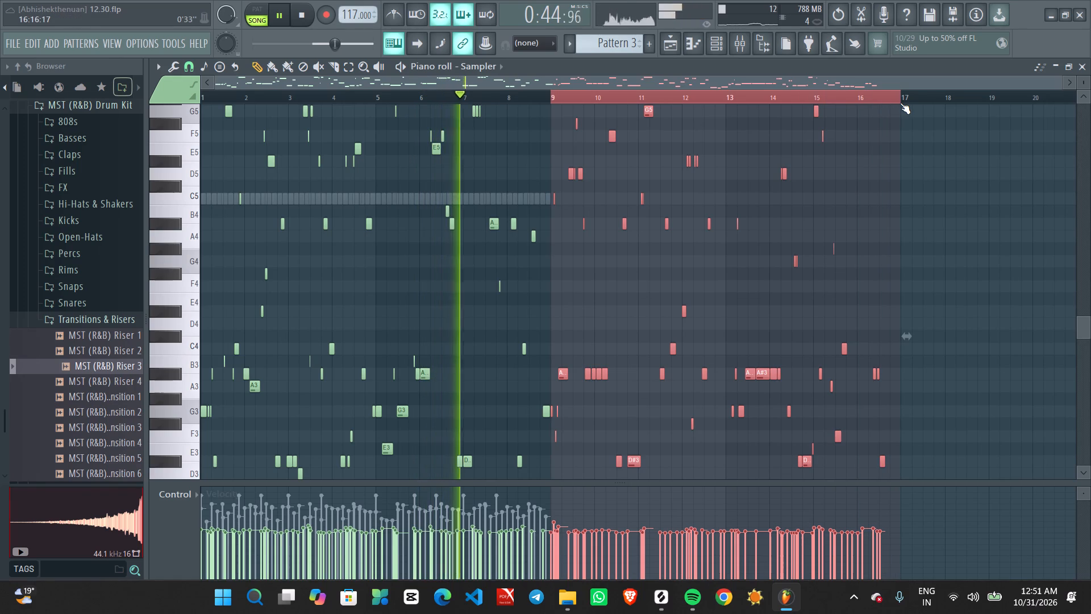
key(Delete)
ctrl+scroll(830, 103, down, 4)
ctrl+scroll(685, 226, down, 1)
ctrl+scroll(685, 226, up, 1)
ctrl+scroll(685, 226, down, 5)
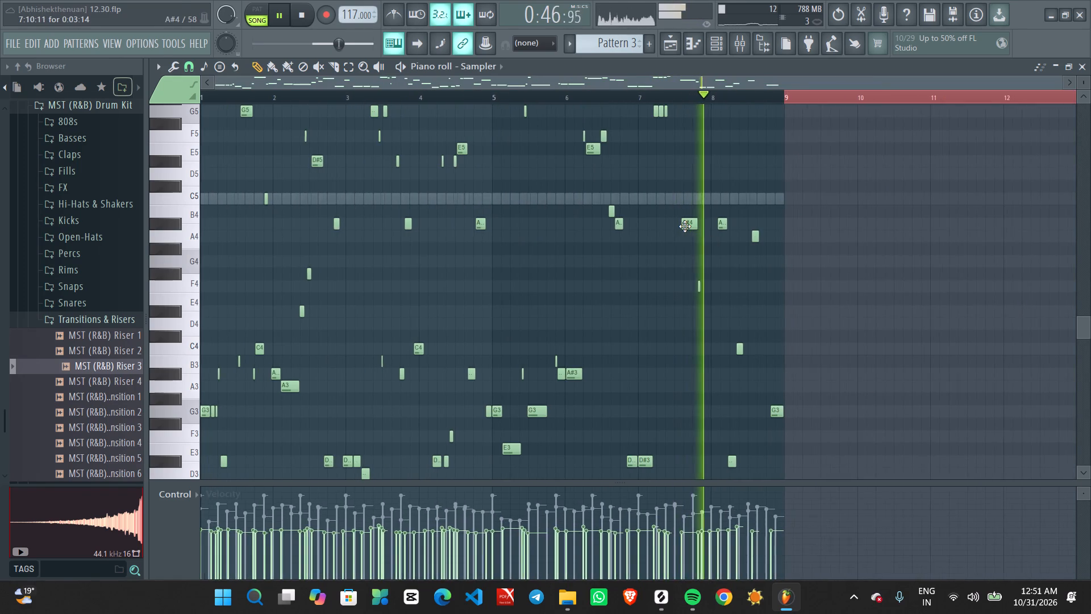
key(ctrl+d)
Transpose all the Sampler notes at B4 and below up one octave.
scroll(589, 254, down, 7)
scroll(317, 362, up, 3)
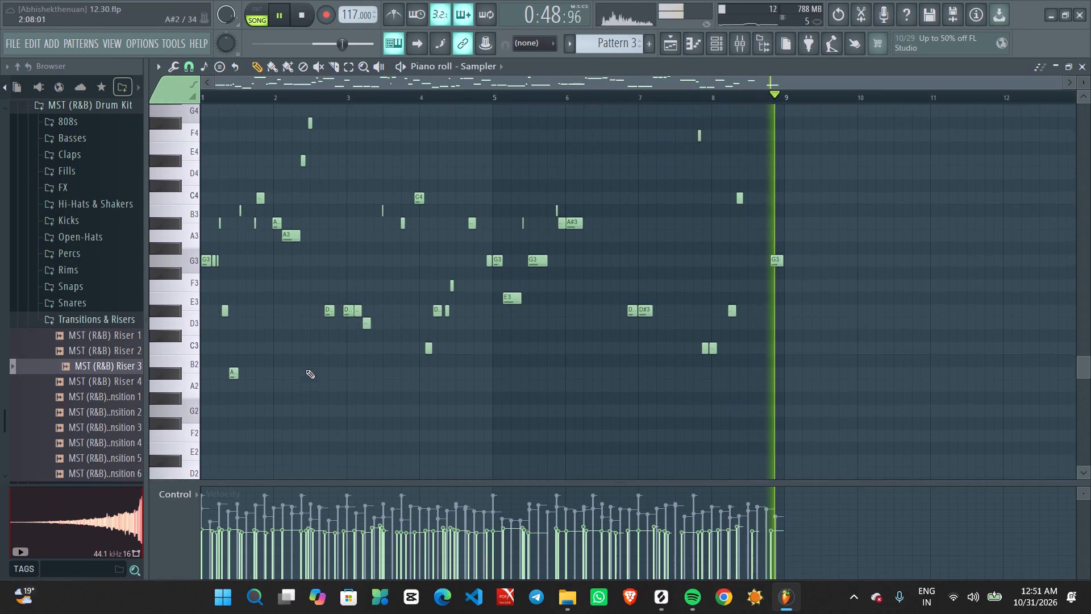
scroll(306, 370, up, 2)
ctrl+drag(204, 140, 1047, 613)
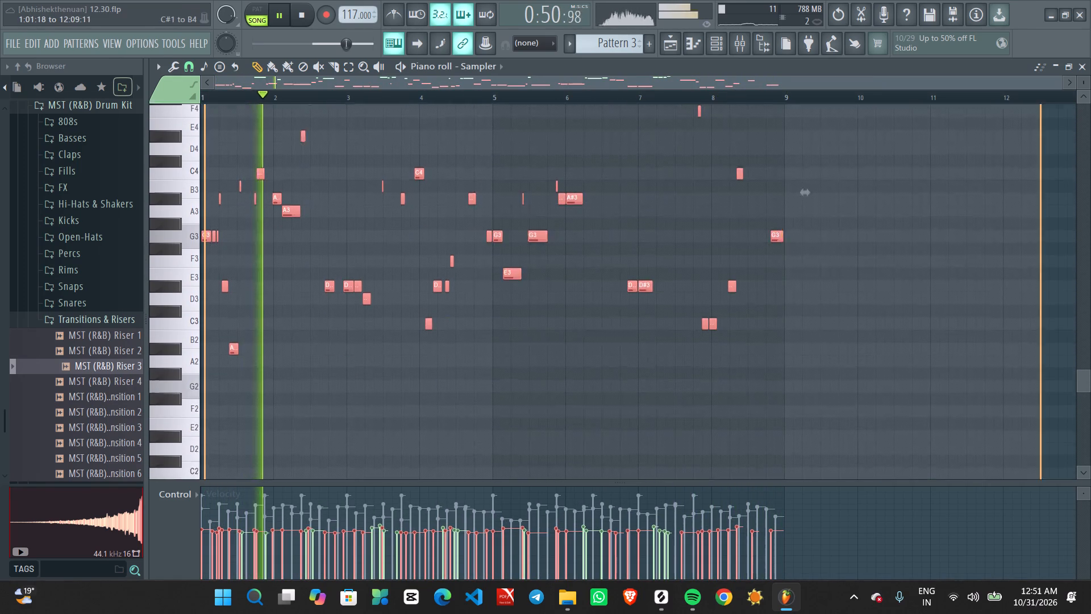
ctrl+drag(1047, 613, 1050, 613)
key(ctrl+Up)
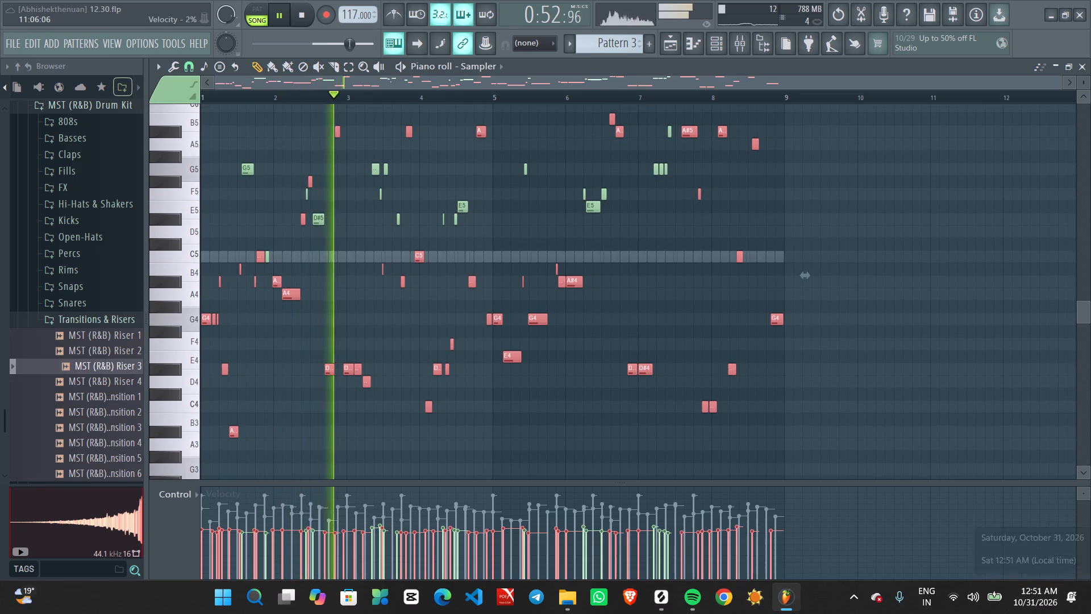
ctrl+click(585, 352)
Transpose the remaining low Sampler notes, those below A4, up one more octave.
ctrl+scroll(586, 352, down, 2)
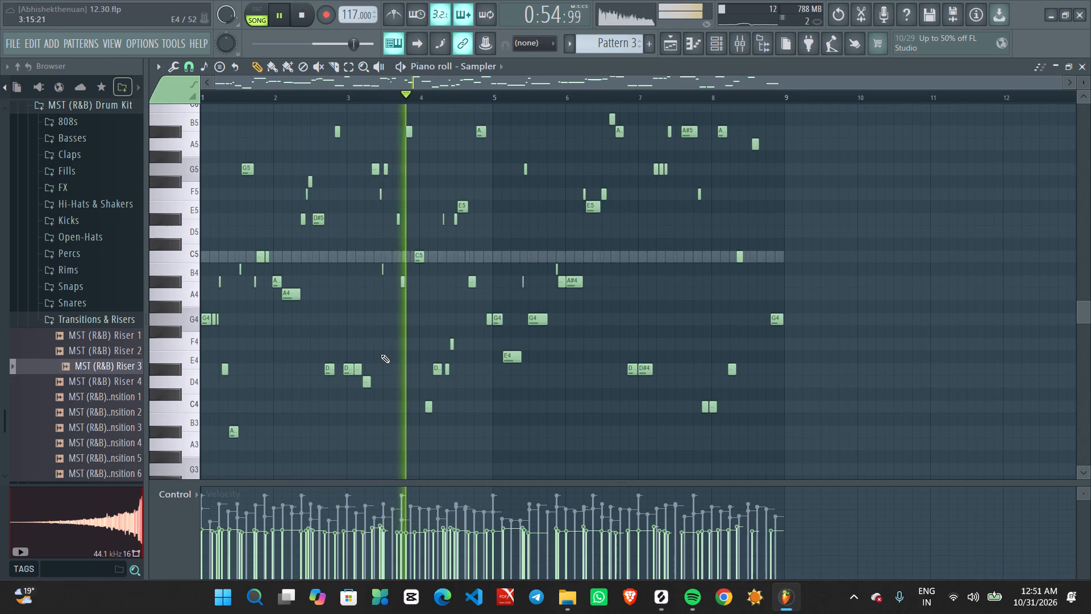
ctrl+drag(207, 301, 921, 510)
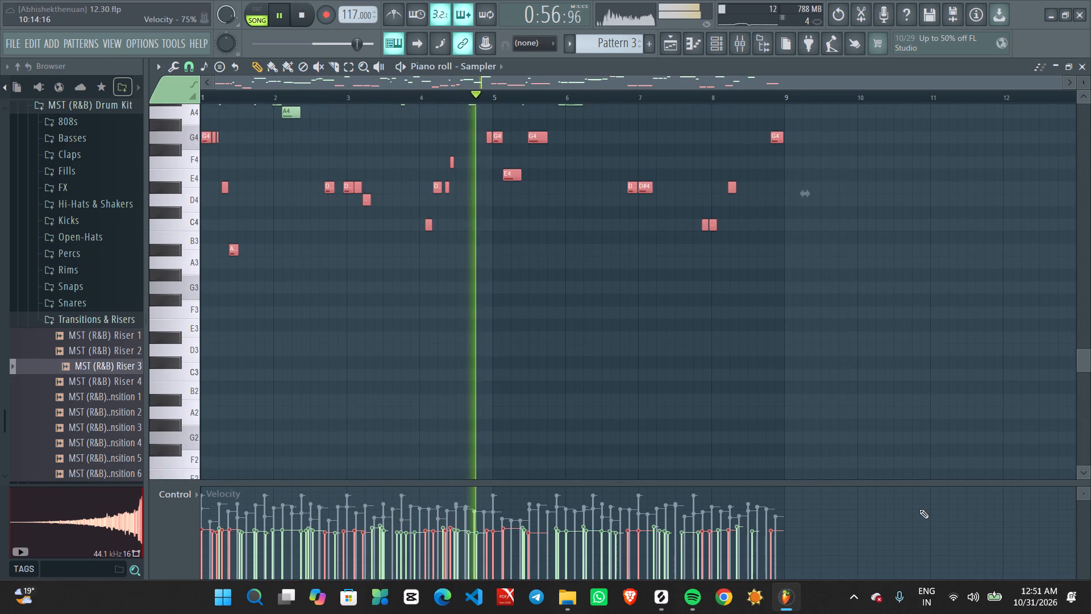
key(ctrl+Up)
ctrl+click(629, 309)
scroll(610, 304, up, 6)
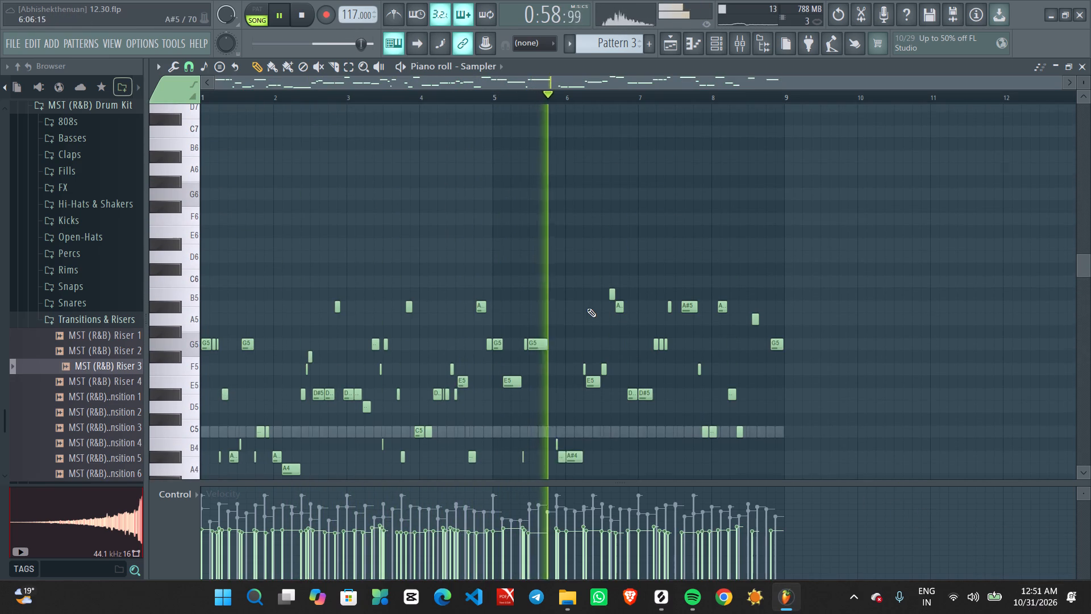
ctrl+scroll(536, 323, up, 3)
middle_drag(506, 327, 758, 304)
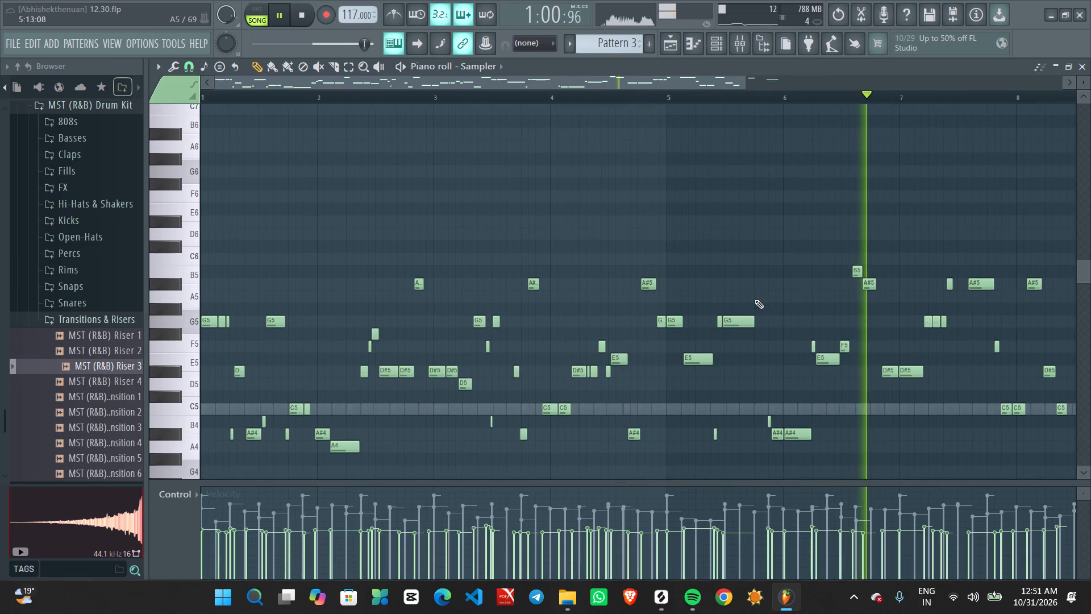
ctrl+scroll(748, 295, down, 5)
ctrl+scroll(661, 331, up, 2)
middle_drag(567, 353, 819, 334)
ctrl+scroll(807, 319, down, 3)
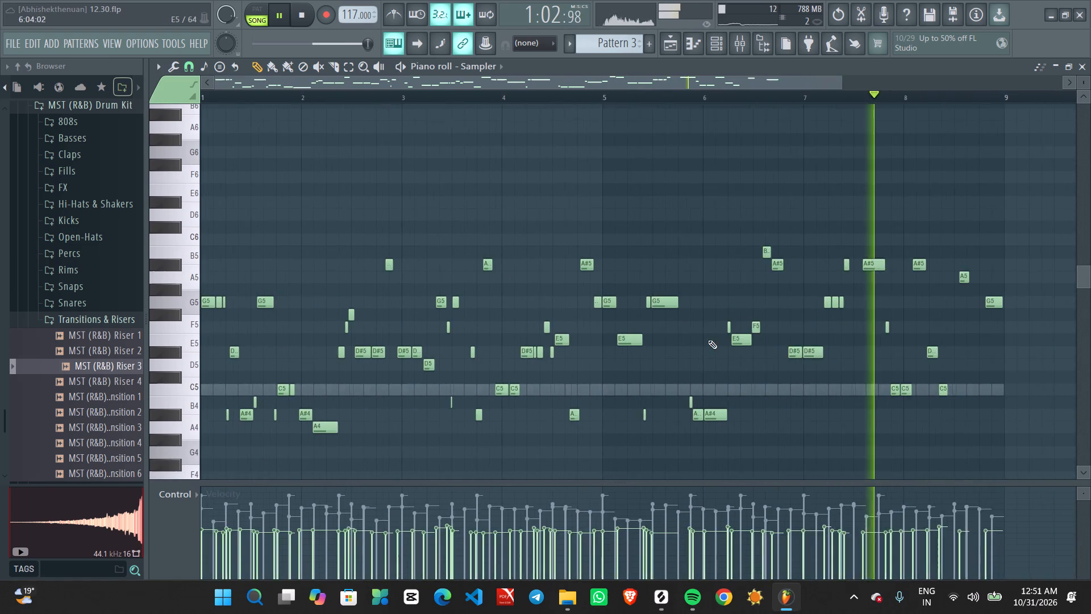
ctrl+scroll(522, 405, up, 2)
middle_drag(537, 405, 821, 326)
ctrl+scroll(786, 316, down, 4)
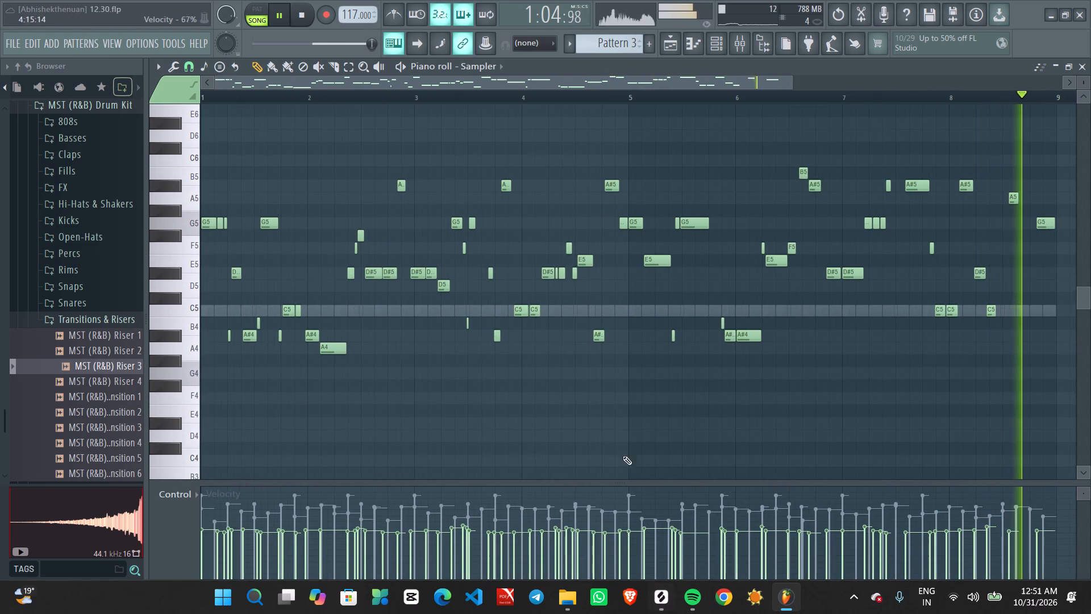
Add a MODO BASS 2 instrument channel to the channel rack.
click(716, 44)
click(515, 370)
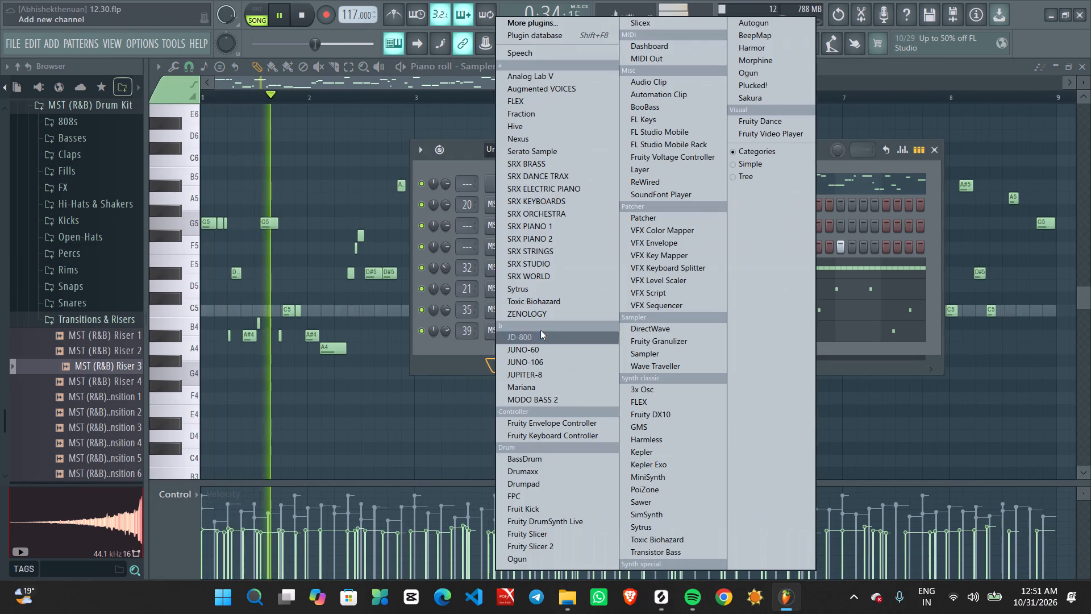
click(578, 401)
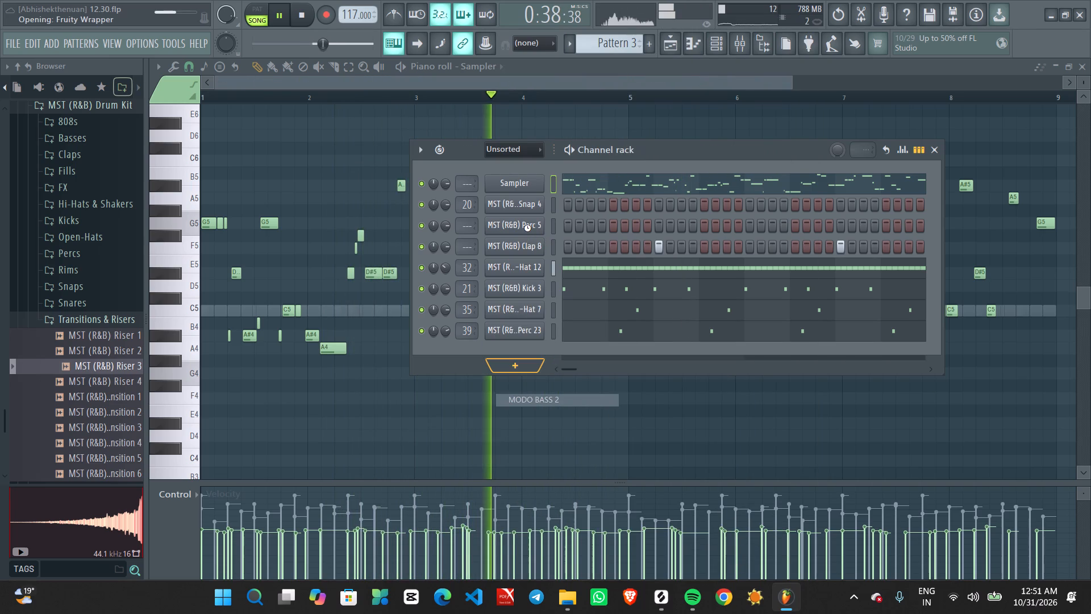
drag(528, 227, 482, 109)
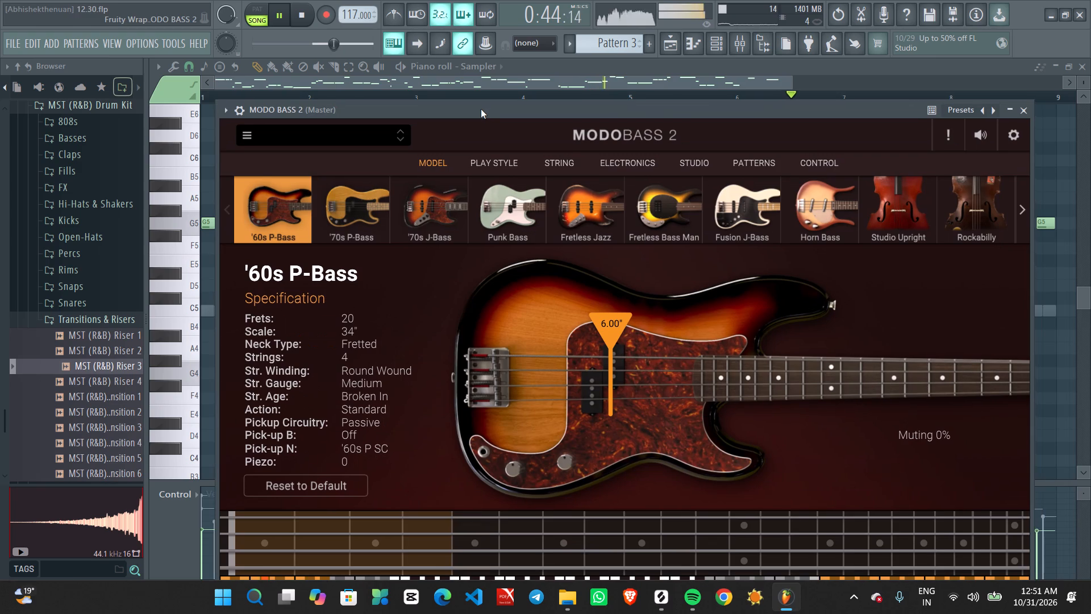
Audition repeated test notes on the '60s P-Bass over the running beat and stop playback.
key(a)
key(a)
key(a)
key(a)
key(a)
key(a)
key(a)
key(a)
key(x)
key(x)
key(x)
key(x)
key(x)
key(x)
key(x)
key(x)
key(space)
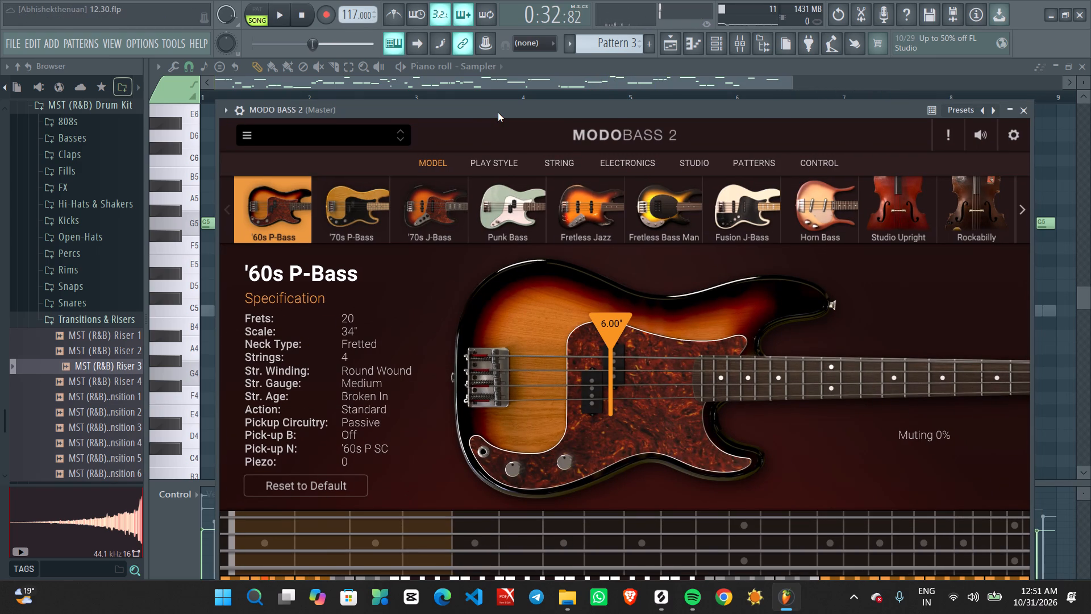
Reposition the MODO BASS 2 window and audition a range of single notes on the '60s P-Bass with playback stopped.
drag(498, 113, 483, 81)
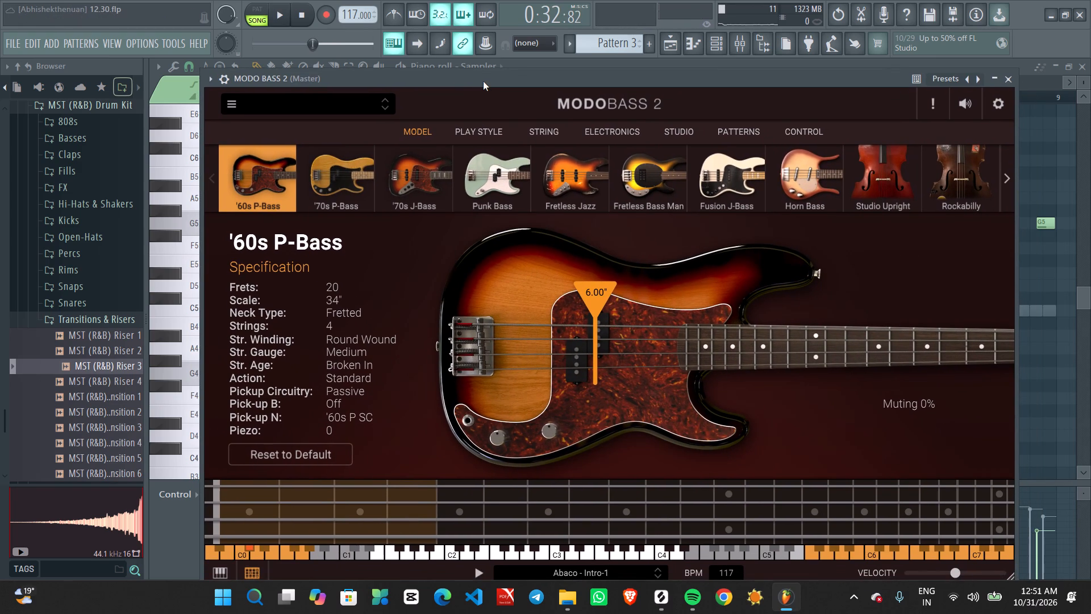
key(s)
key(s)
key(s)
key(s)
key(s)
key(s)
key(s)
key(s)
key(s)
text(nhkjs)
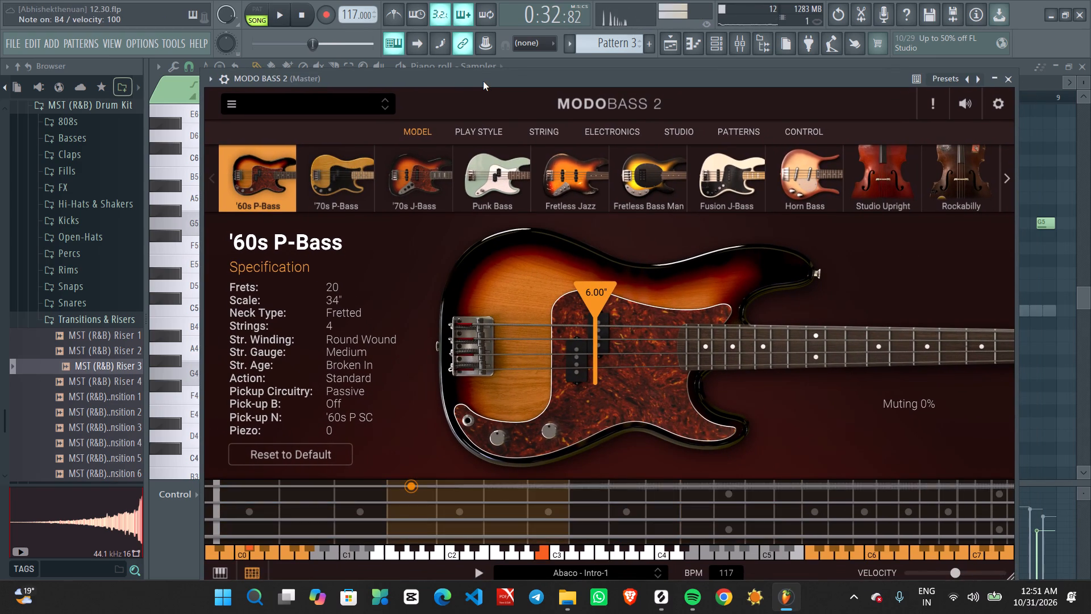
text(nnnn)
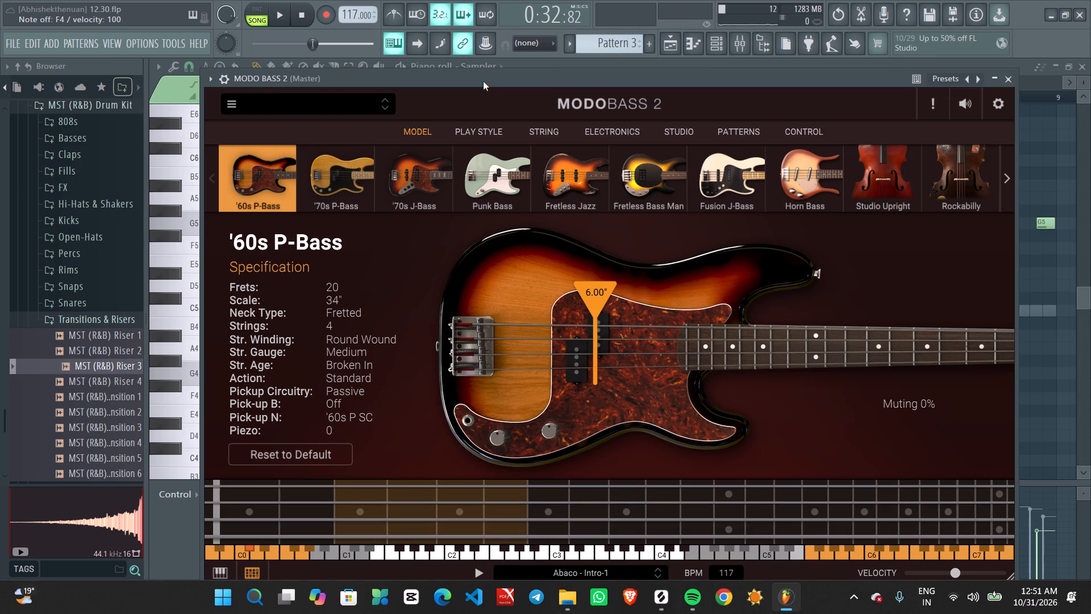
key(n)
key(n)
key(n)
key(n)
key(n)
text(bnj)
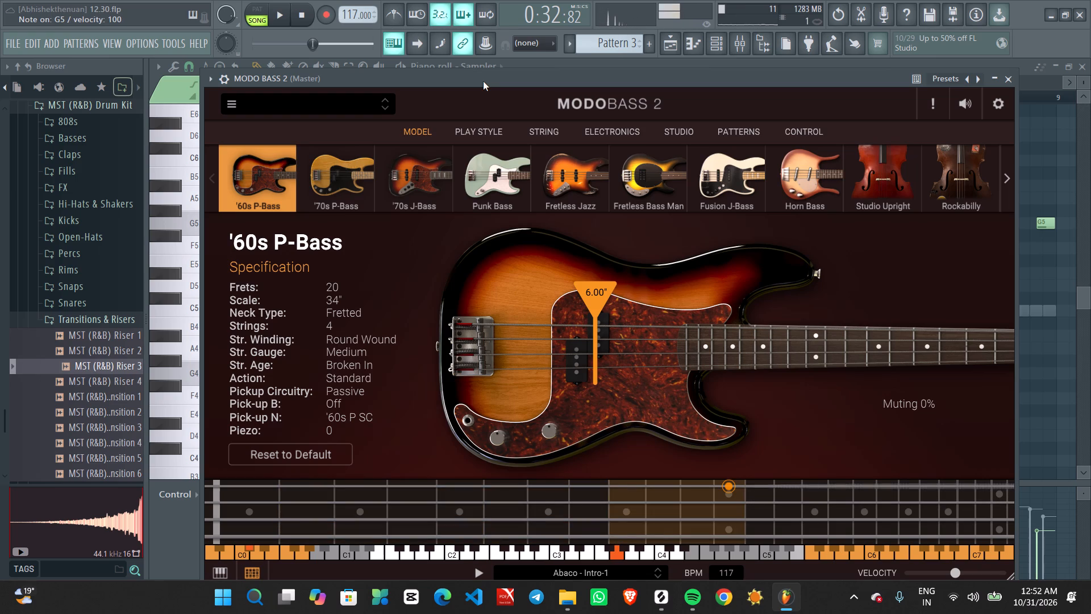
text(zb)
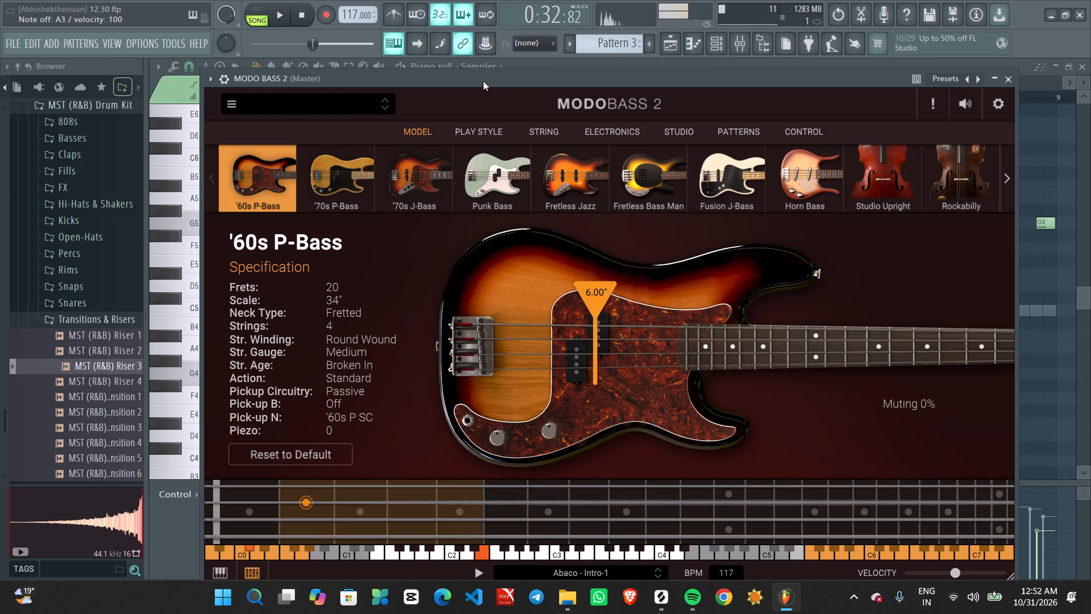
key(w)
key(w)
key(w)
key(w)
key(w)
key(w)
text(jjjdnv)
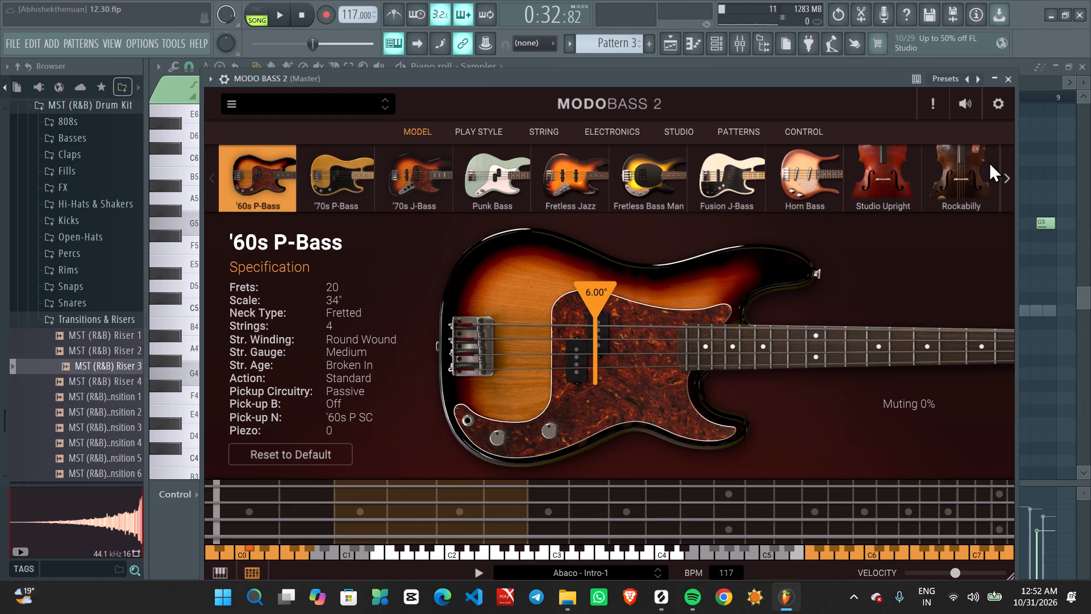
Load the '70s J-Bass model, test it with a few low notes and close the MODO BASS 2 window.
double_click(430, 171)
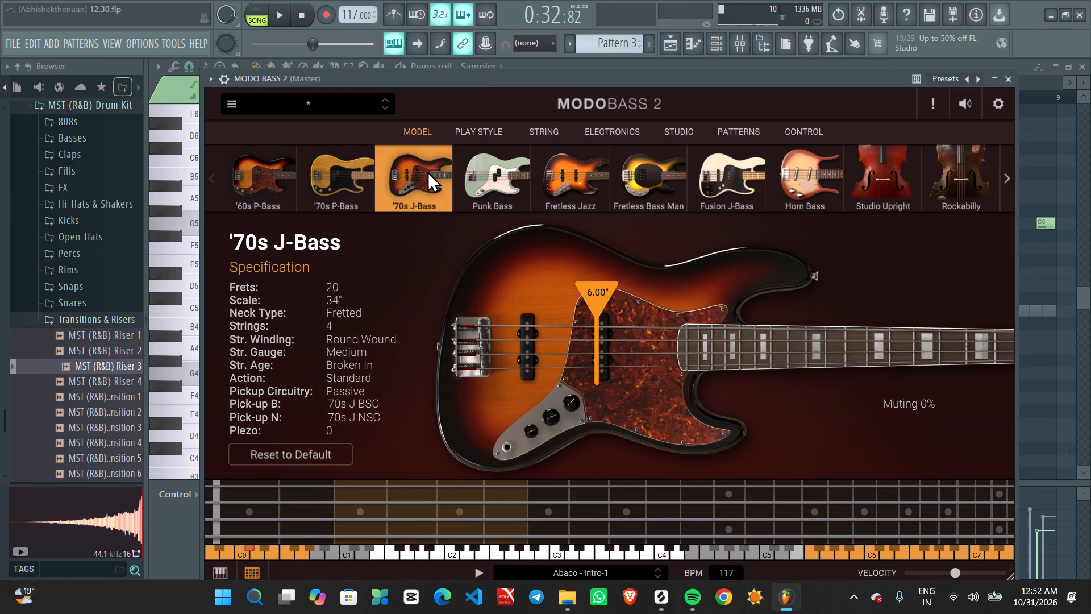
key(z)
click(561, 74)
key(z)
key(x)
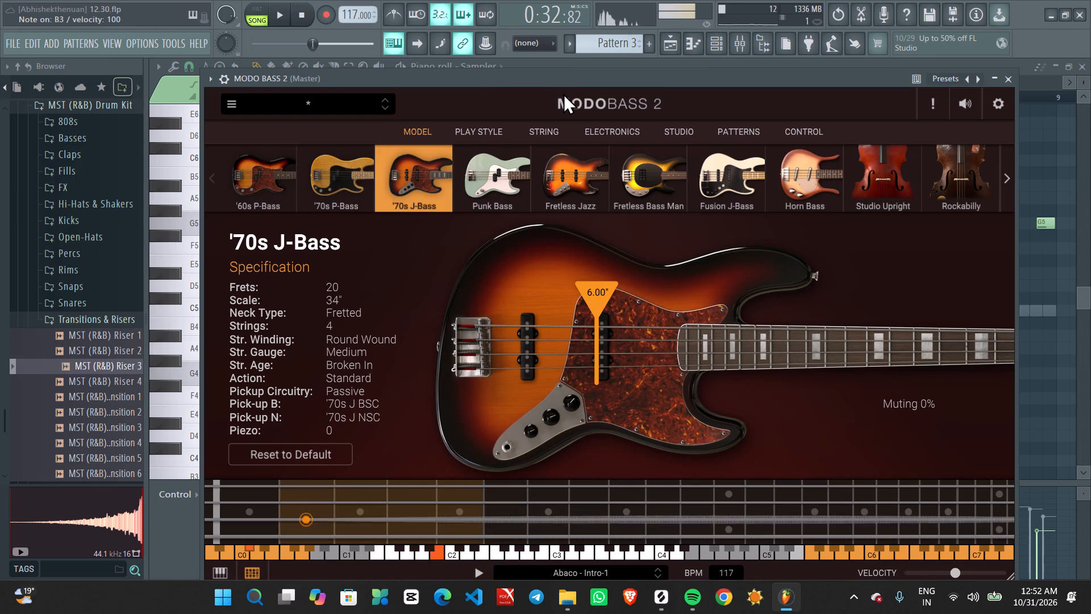
key(v)
key(z)
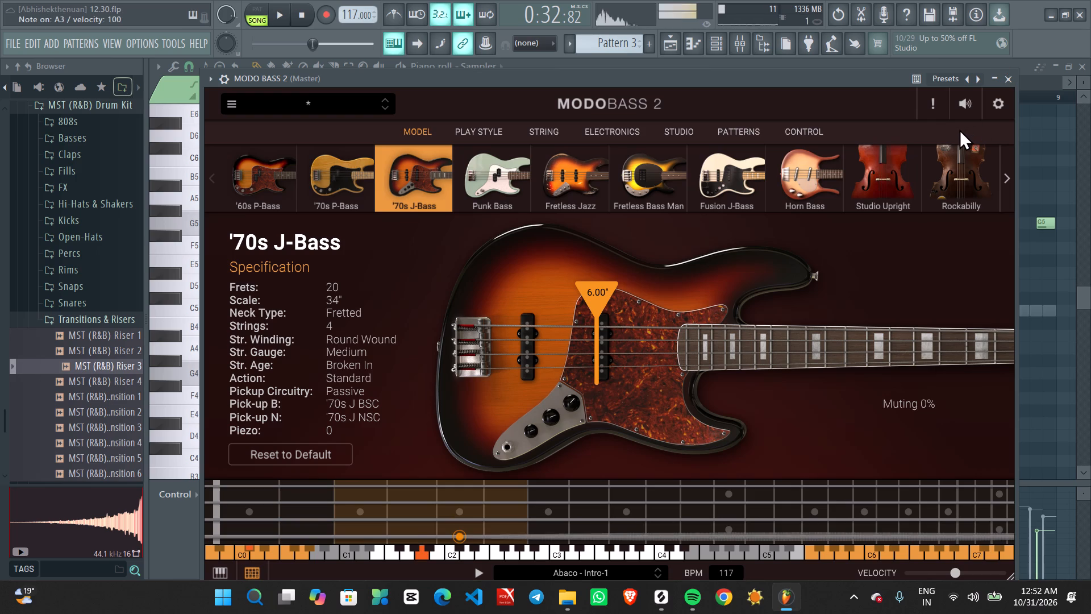
text(cv)
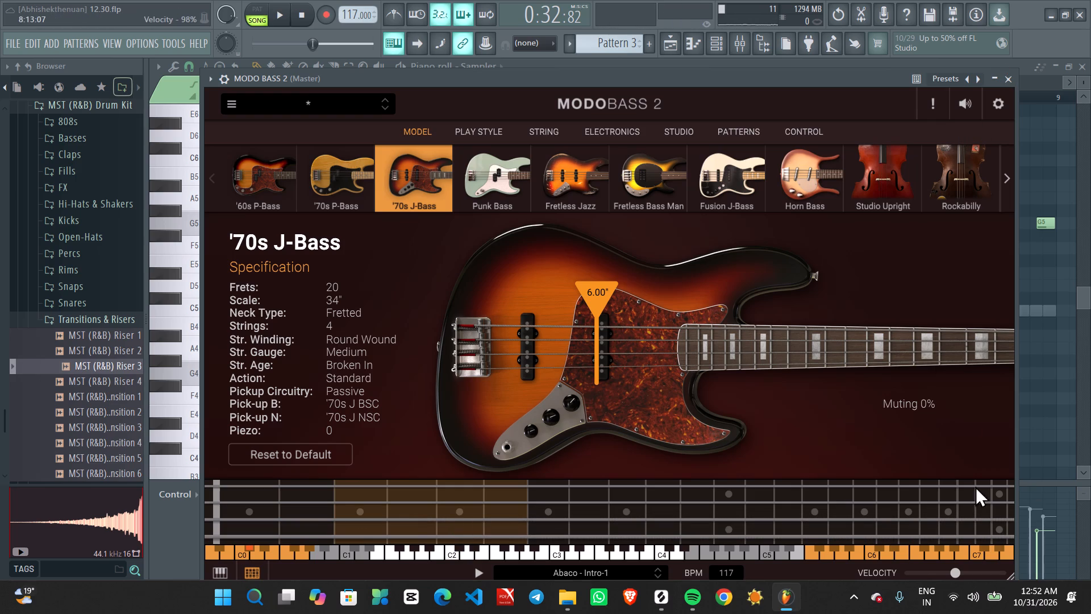
click(1014, 74)
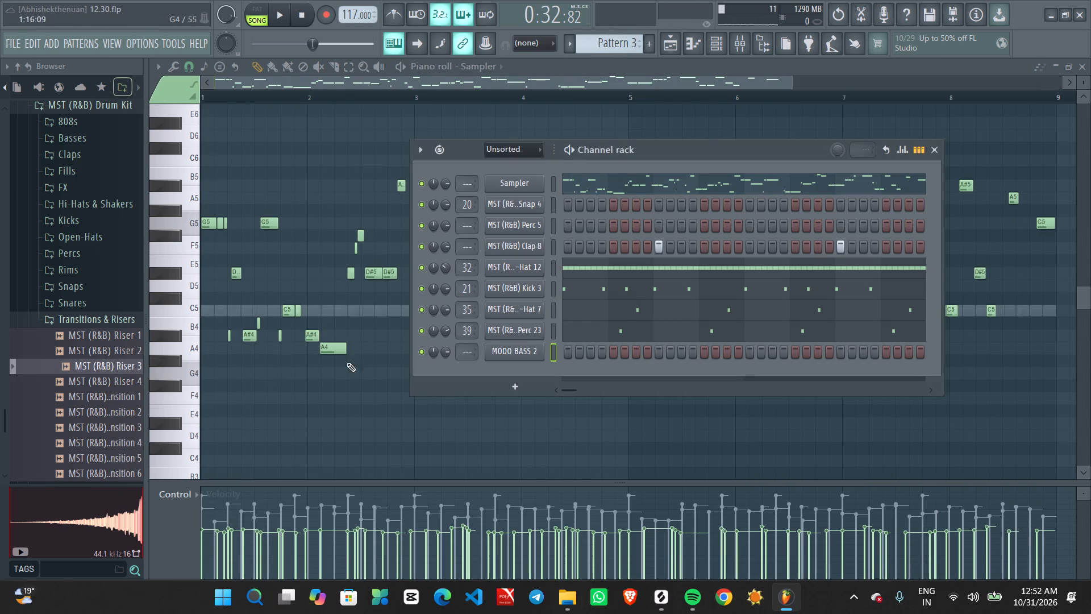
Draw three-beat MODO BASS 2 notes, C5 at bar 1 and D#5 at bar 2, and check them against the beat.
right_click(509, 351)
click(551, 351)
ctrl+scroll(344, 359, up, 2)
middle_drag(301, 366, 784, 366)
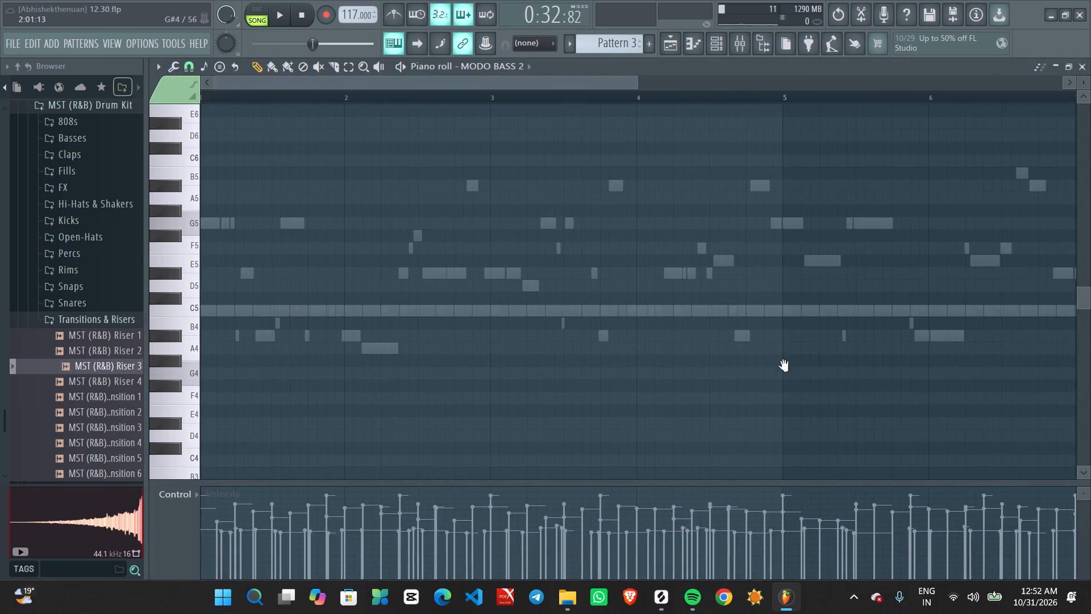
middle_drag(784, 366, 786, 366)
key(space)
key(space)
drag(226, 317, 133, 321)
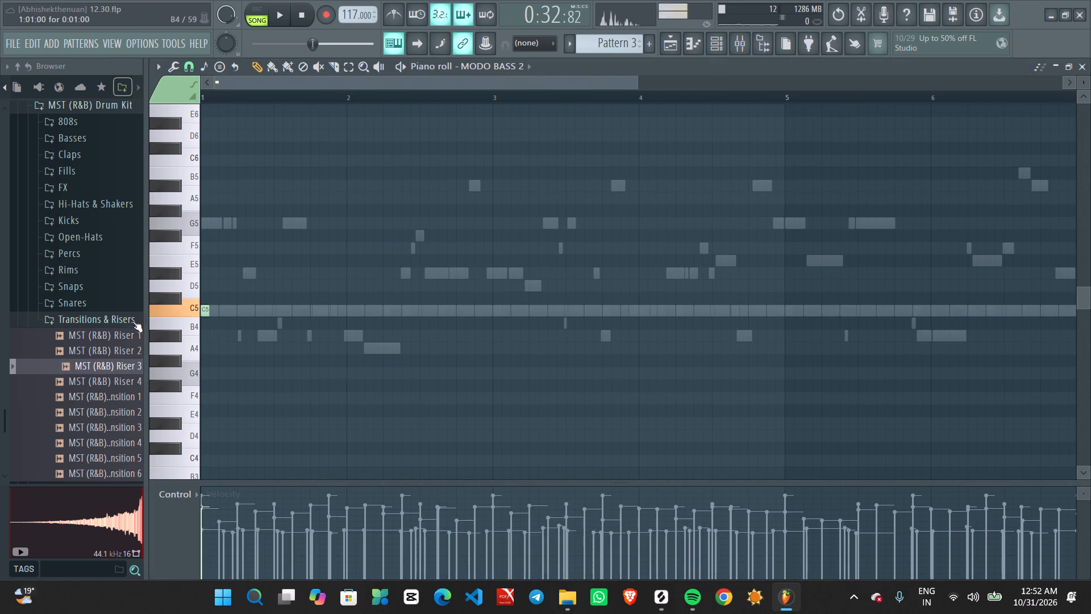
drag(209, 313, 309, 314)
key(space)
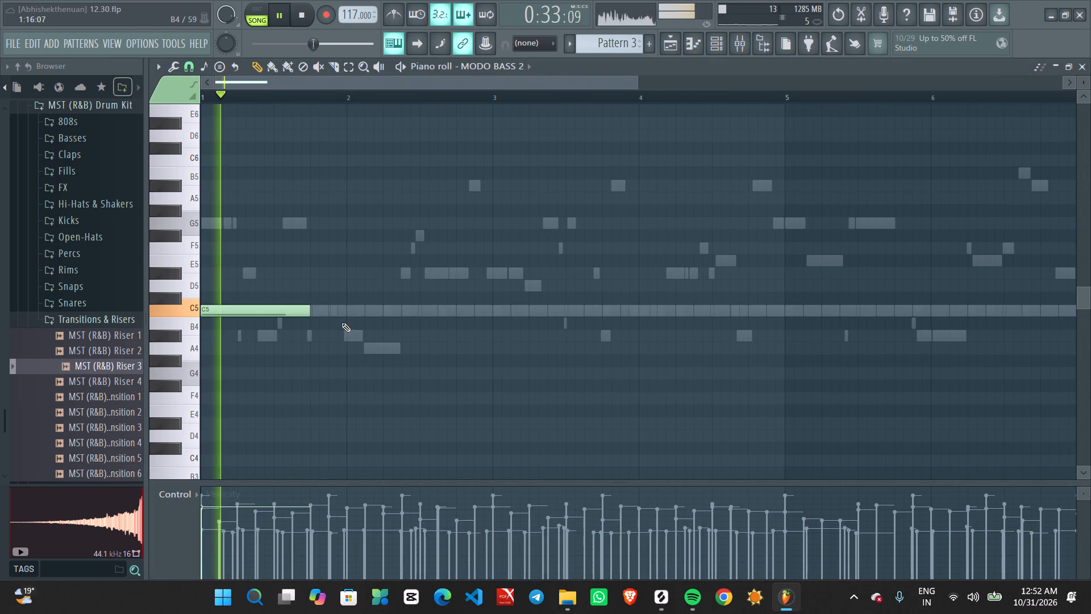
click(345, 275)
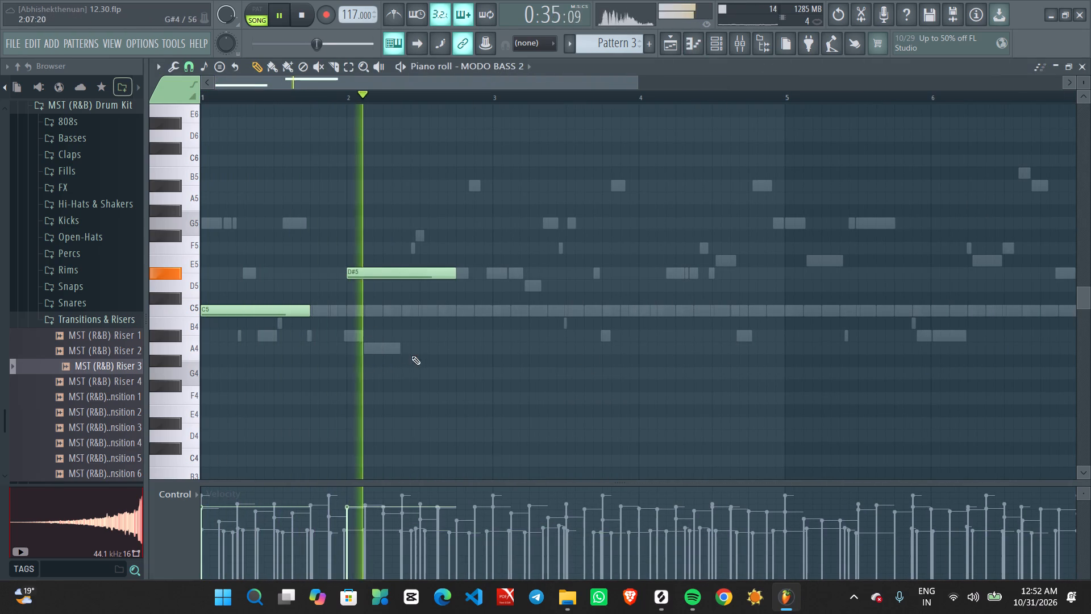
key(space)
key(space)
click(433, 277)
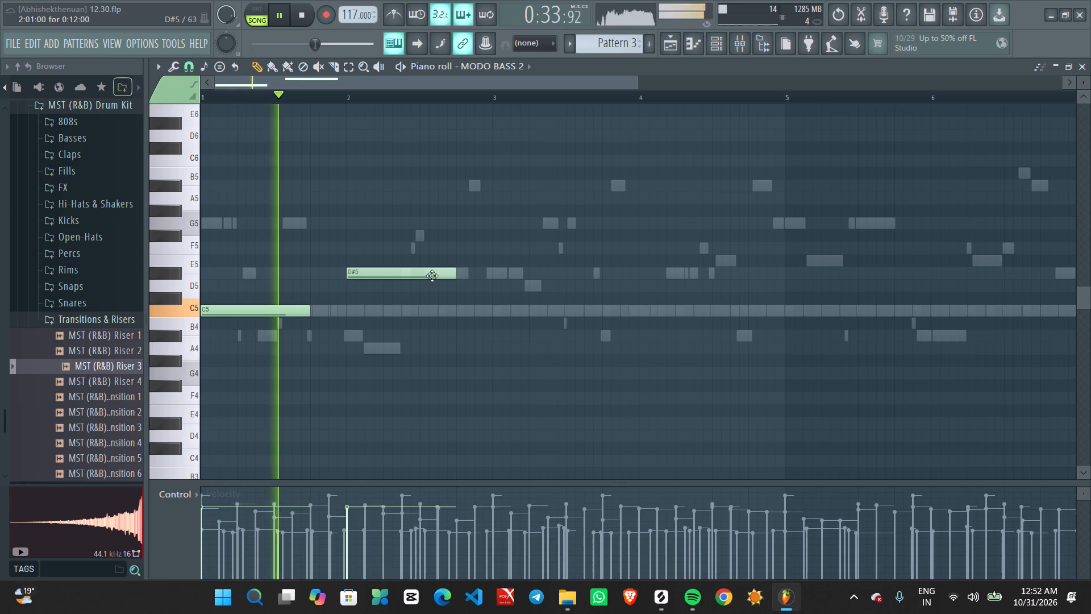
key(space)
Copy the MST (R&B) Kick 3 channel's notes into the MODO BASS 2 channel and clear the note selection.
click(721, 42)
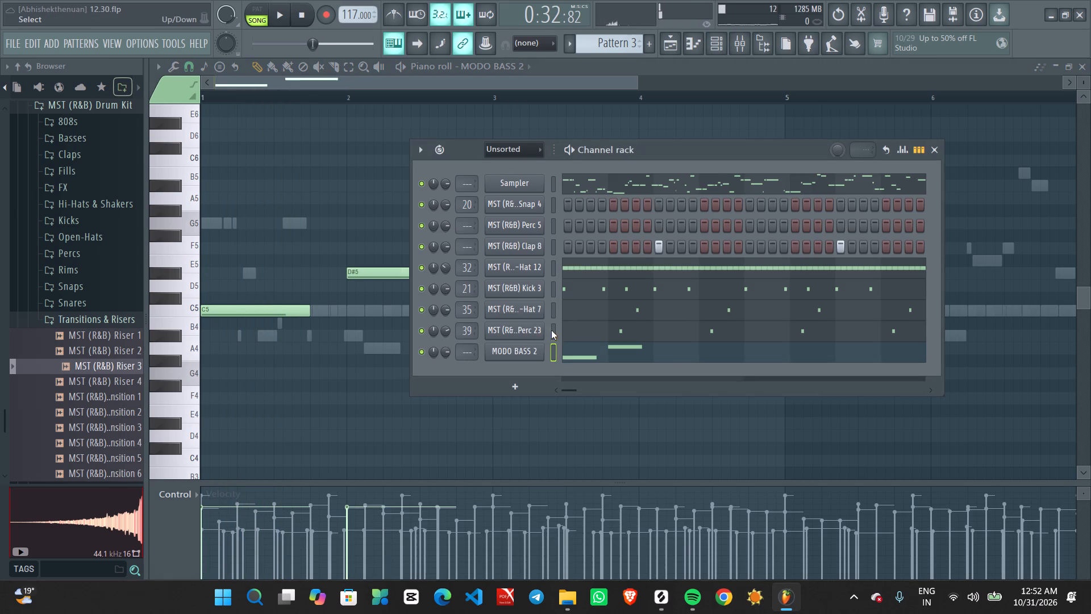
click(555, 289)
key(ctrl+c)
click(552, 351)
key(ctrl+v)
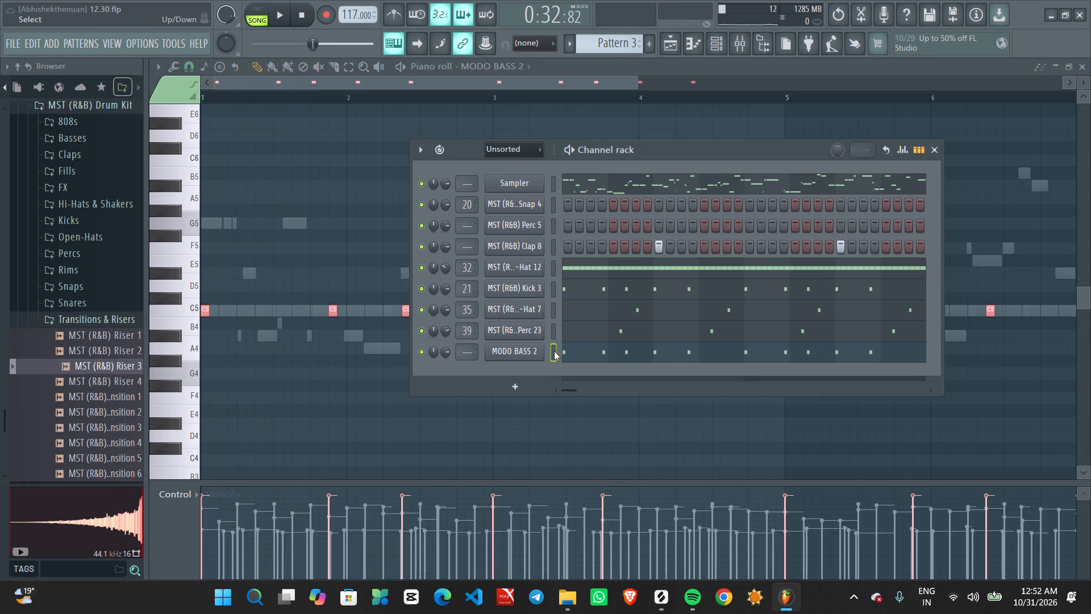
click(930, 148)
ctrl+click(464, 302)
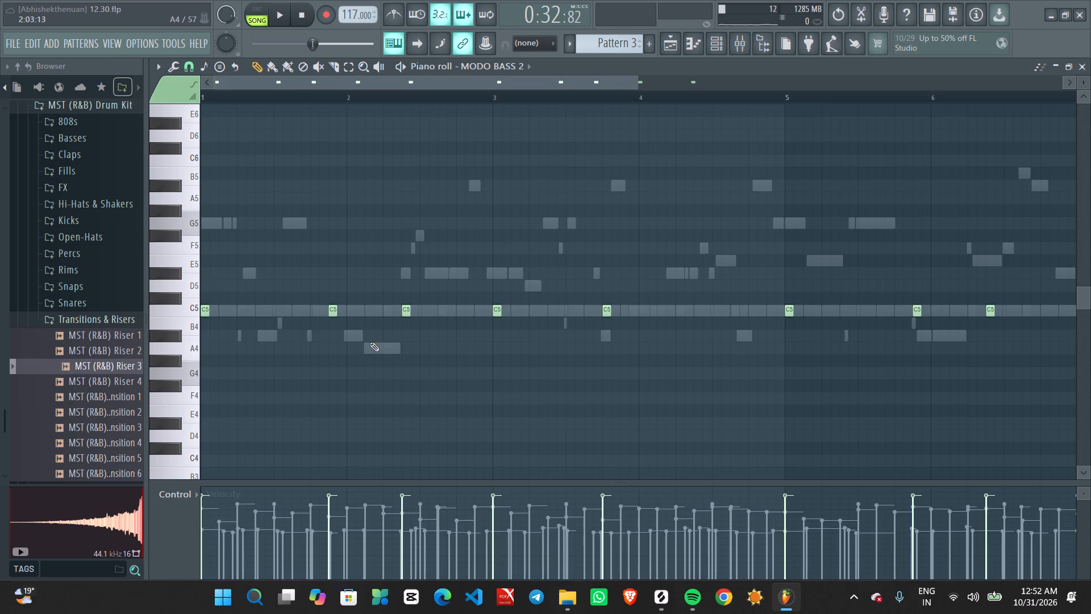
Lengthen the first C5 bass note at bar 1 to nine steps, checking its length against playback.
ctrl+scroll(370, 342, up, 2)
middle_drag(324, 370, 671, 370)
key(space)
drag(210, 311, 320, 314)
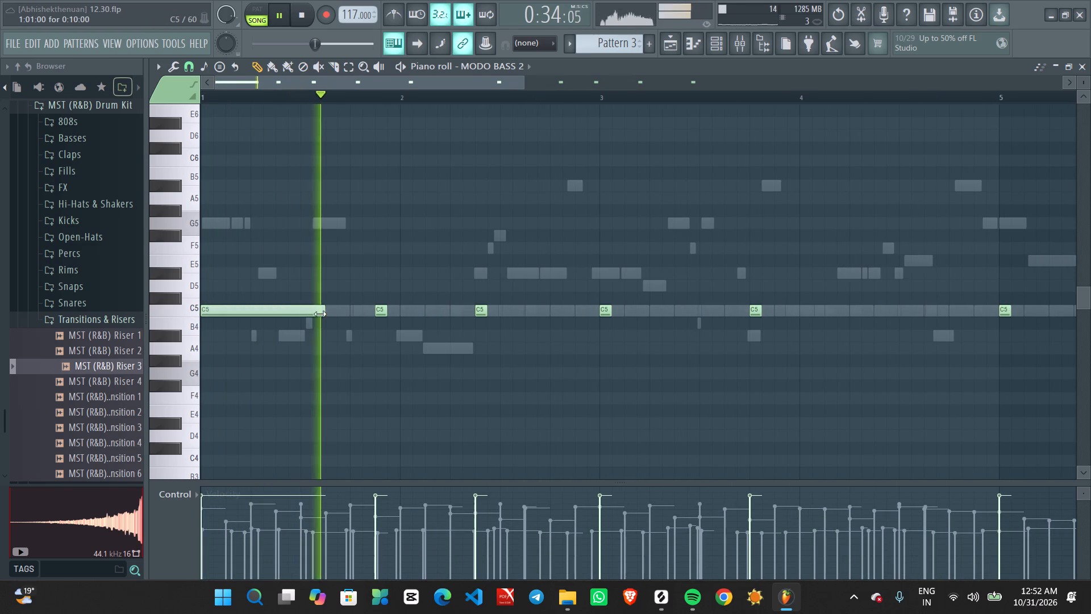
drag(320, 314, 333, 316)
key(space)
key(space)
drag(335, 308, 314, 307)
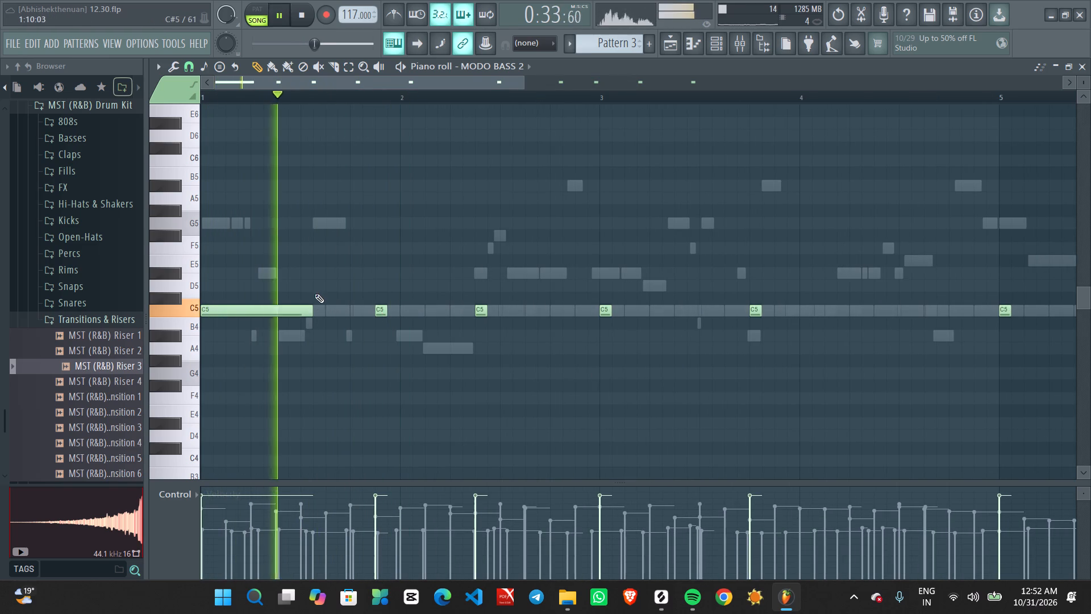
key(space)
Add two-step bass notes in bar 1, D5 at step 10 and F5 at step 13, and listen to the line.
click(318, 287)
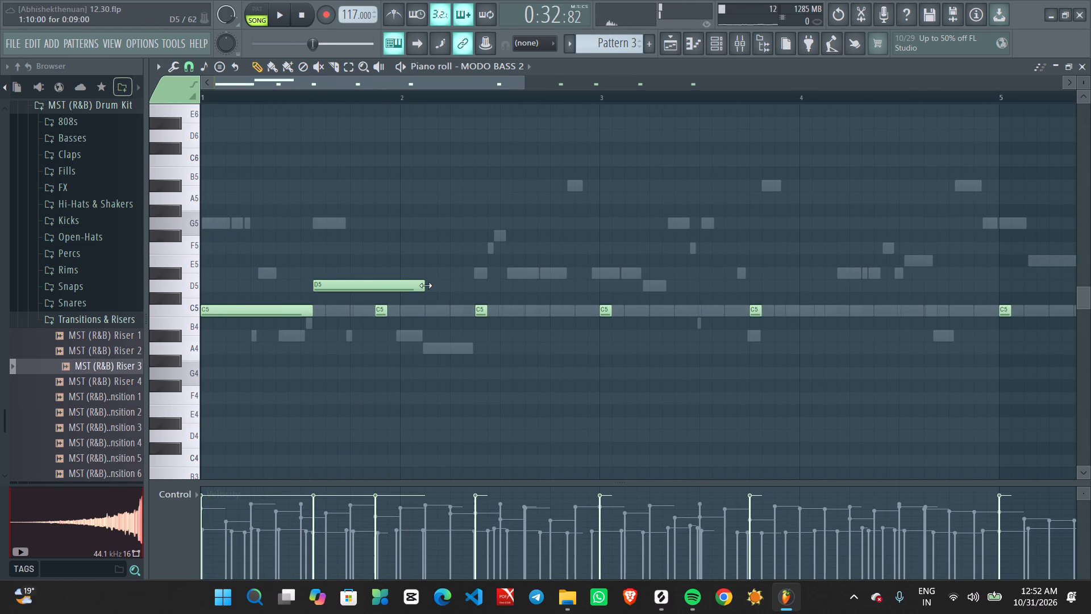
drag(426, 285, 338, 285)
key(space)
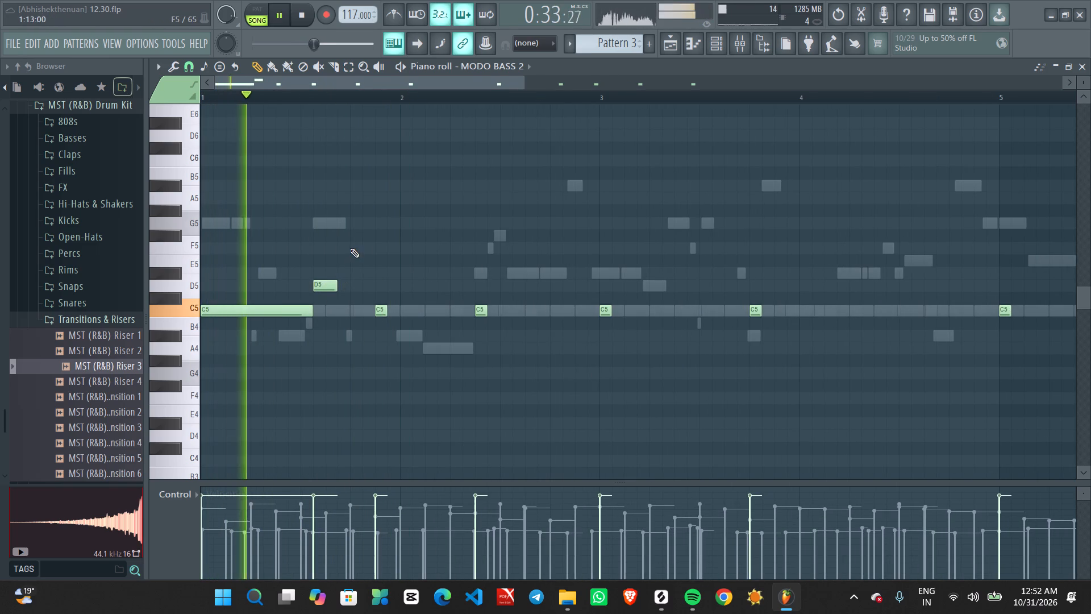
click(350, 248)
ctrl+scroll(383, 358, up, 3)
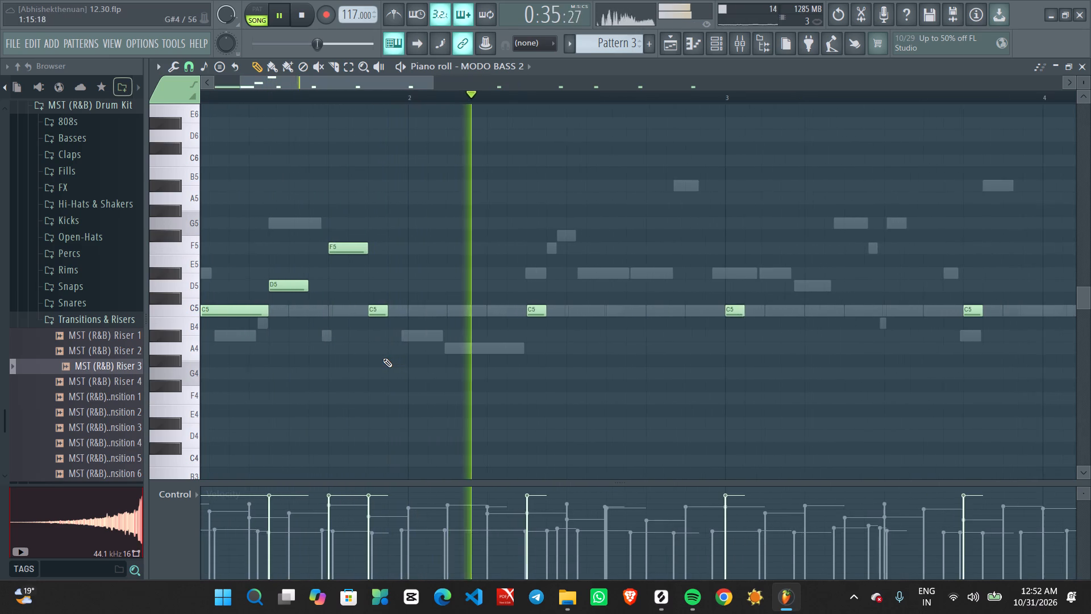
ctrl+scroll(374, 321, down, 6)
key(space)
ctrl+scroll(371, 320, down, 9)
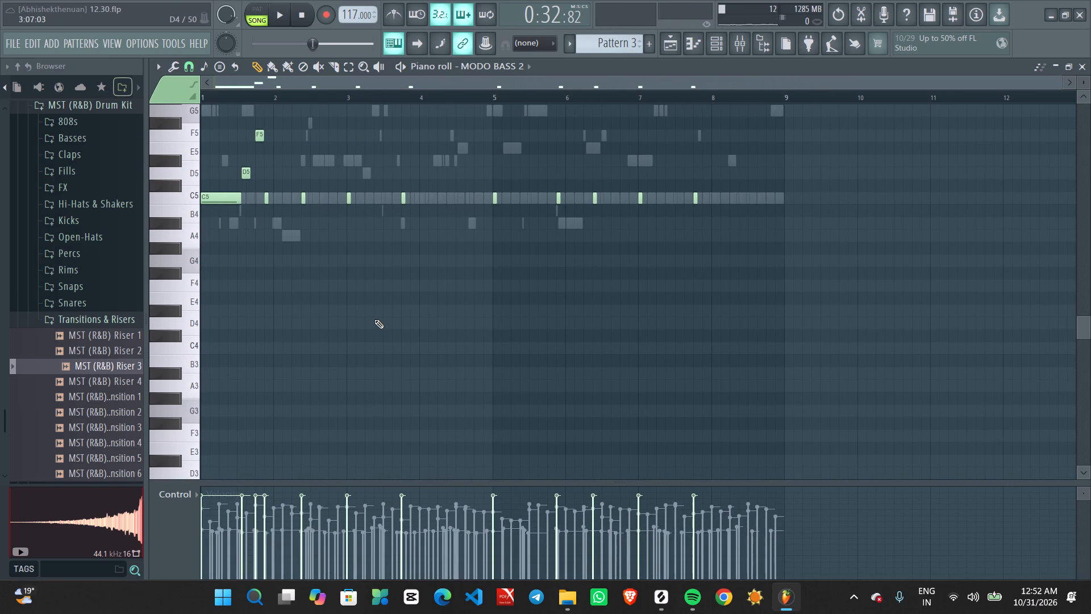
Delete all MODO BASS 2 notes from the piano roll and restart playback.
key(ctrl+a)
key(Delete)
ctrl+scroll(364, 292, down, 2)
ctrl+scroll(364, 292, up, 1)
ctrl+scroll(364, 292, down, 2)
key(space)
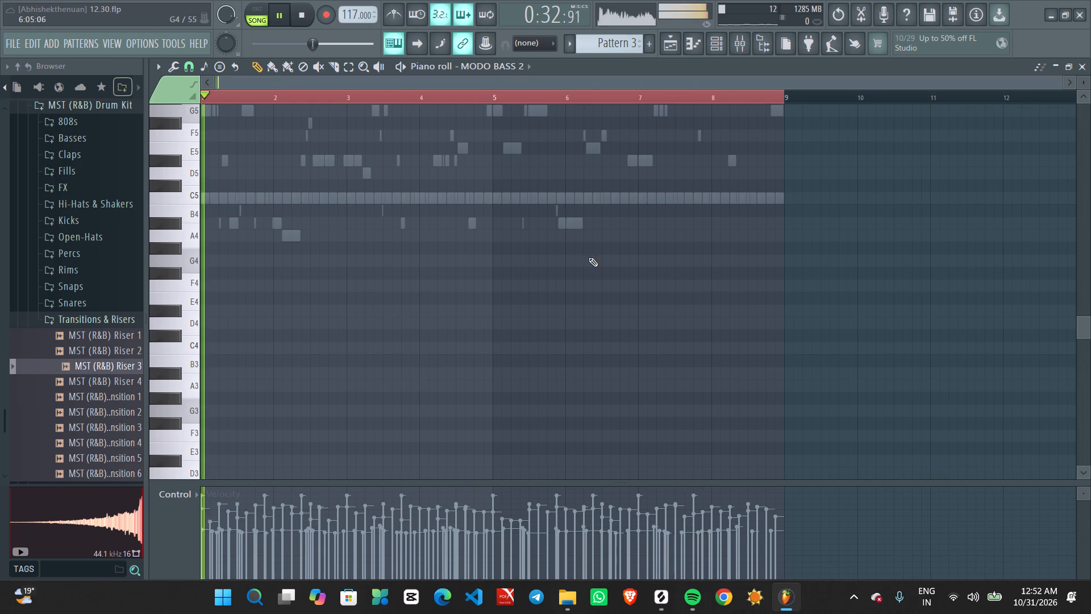
Display the channel rack over the piano roll, save the 12.30 project, and stop playback.
ctrl+scroll(531, 308, up, 1)
middle_drag(510, 345, 653, 459)
click(717, 36)
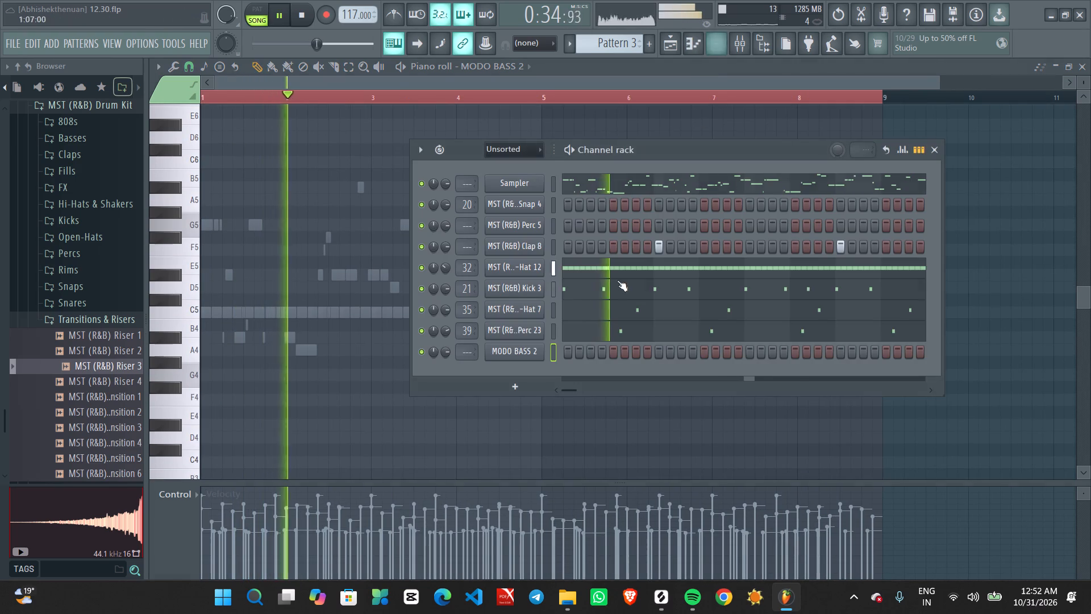
drag(660, 147, 648, 125)
key(ctrl+s)
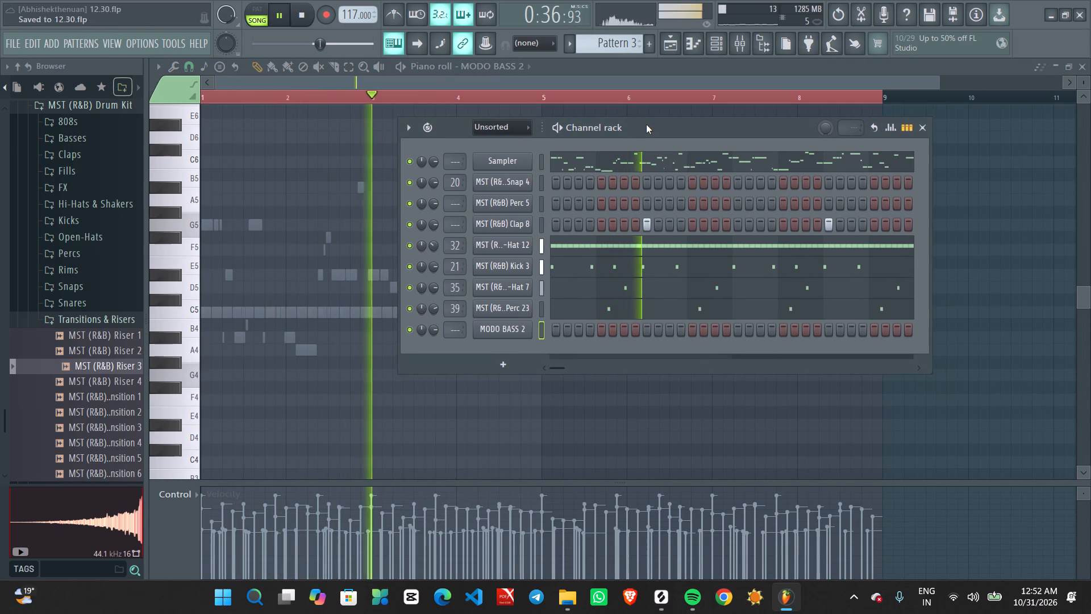
key(ctrl+s)
drag(780, 128, 765, 130)
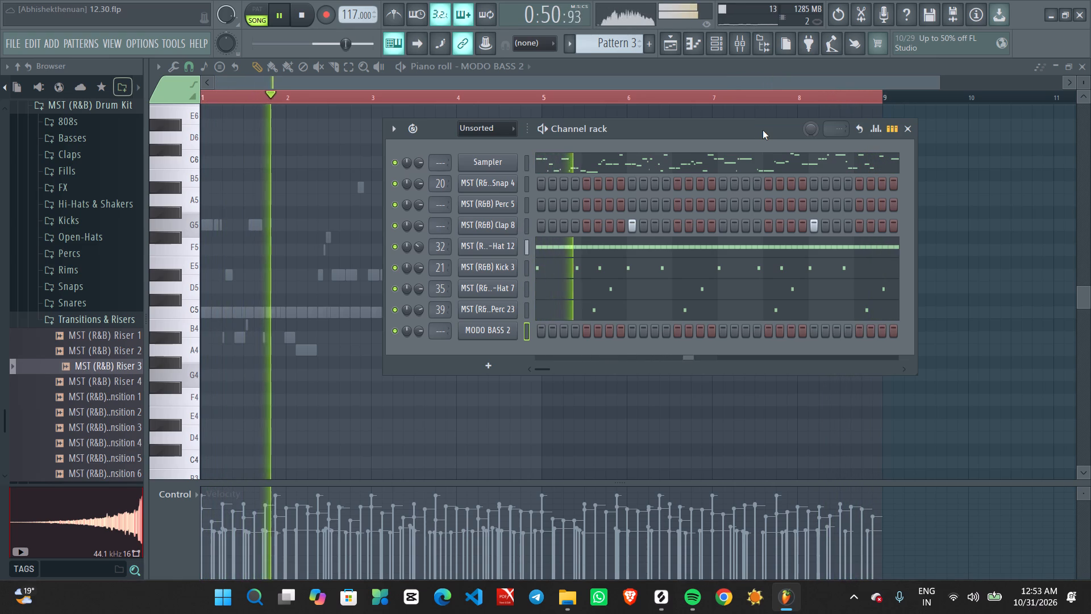
key(space)
Move the song position to bar 1 in the Playlist and play the arrangement from the beginning.
key(ctrl+d)
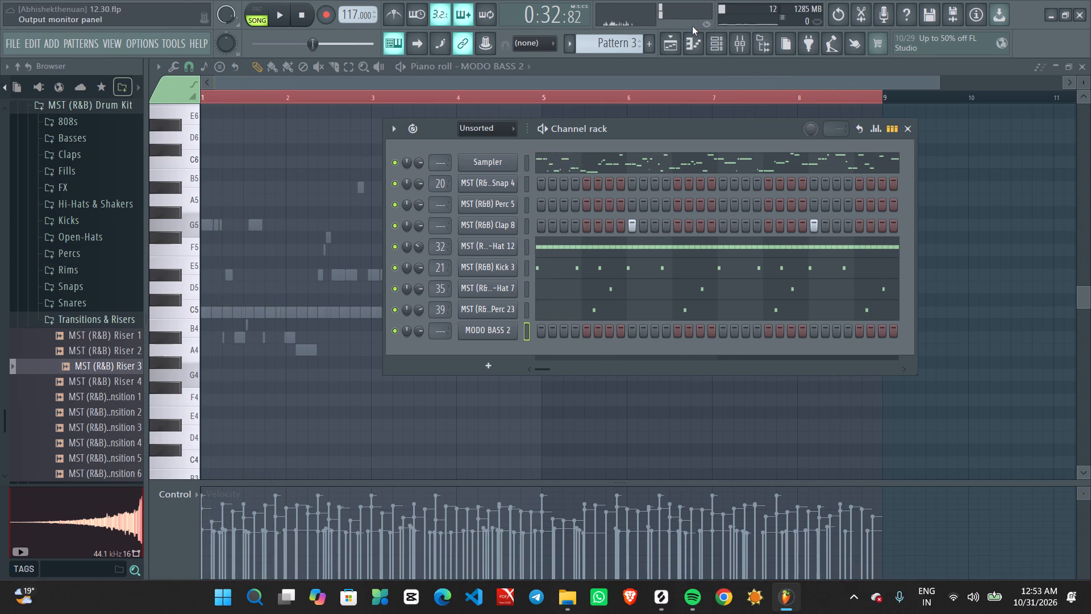
click(674, 37)
ctrl+scroll(528, 301, down, 8)
key(ctrl+d)
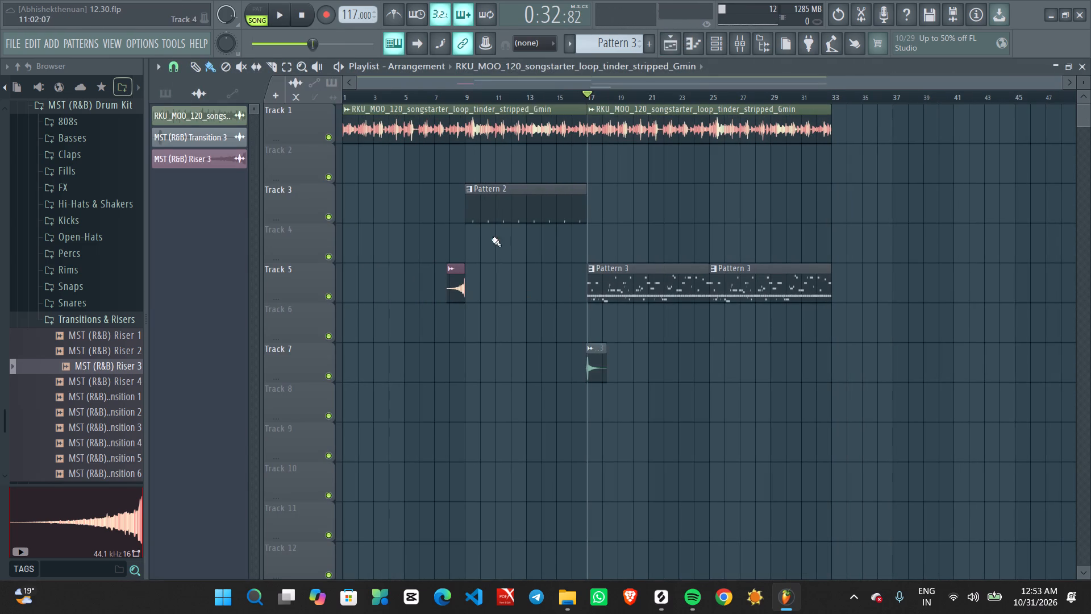
drag(381, 93, 156, 151)
ctrl+scroll(447, 380, up, 2)
middle_drag(488, 405, 743, 471)
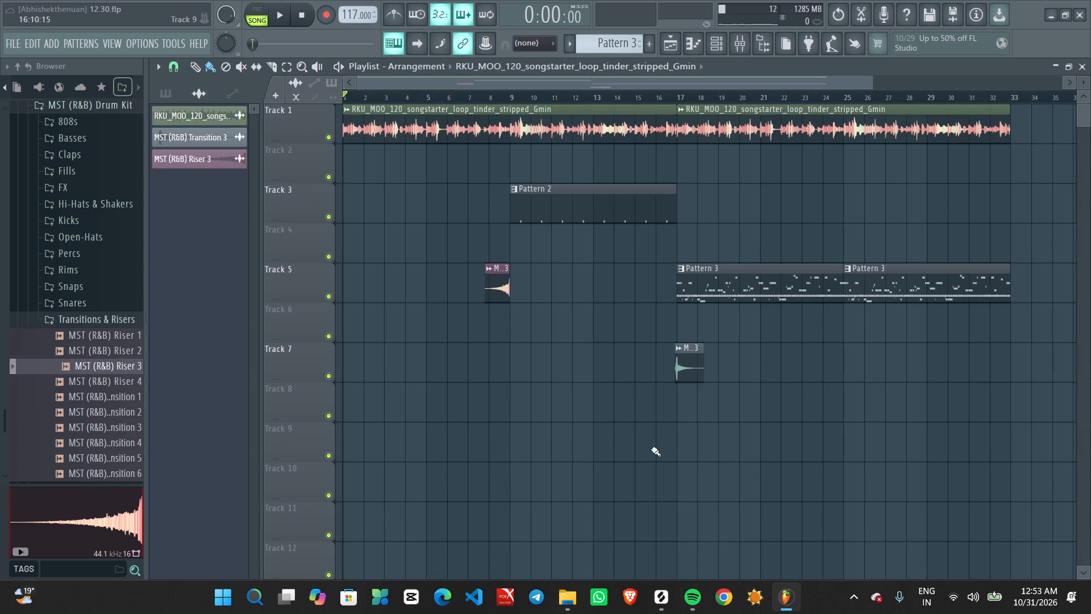
ctrl+scroll(598, 436, down, 7)
key(space)
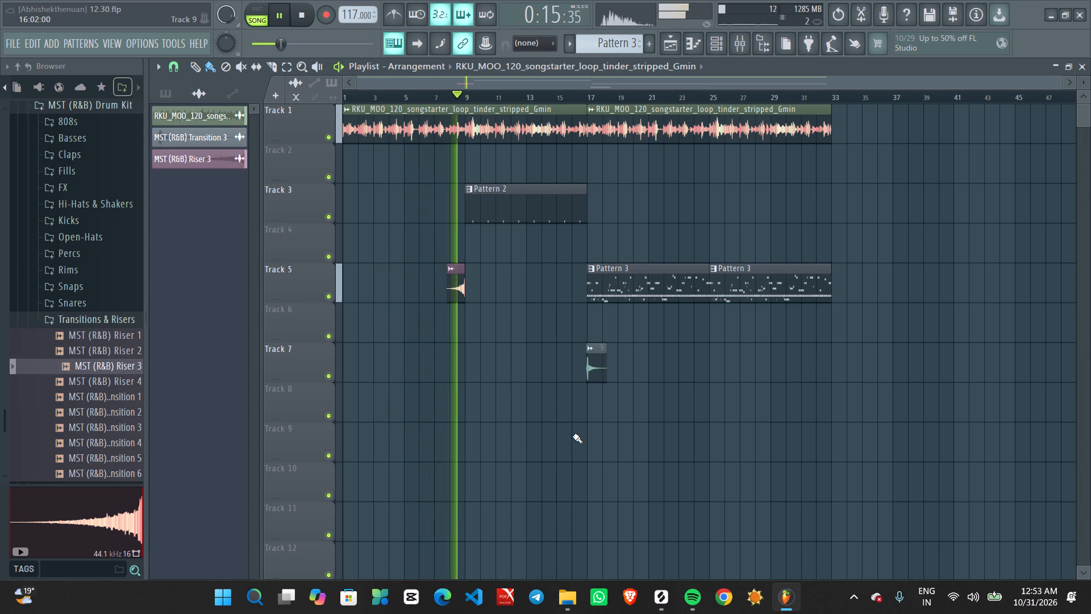
key(space)
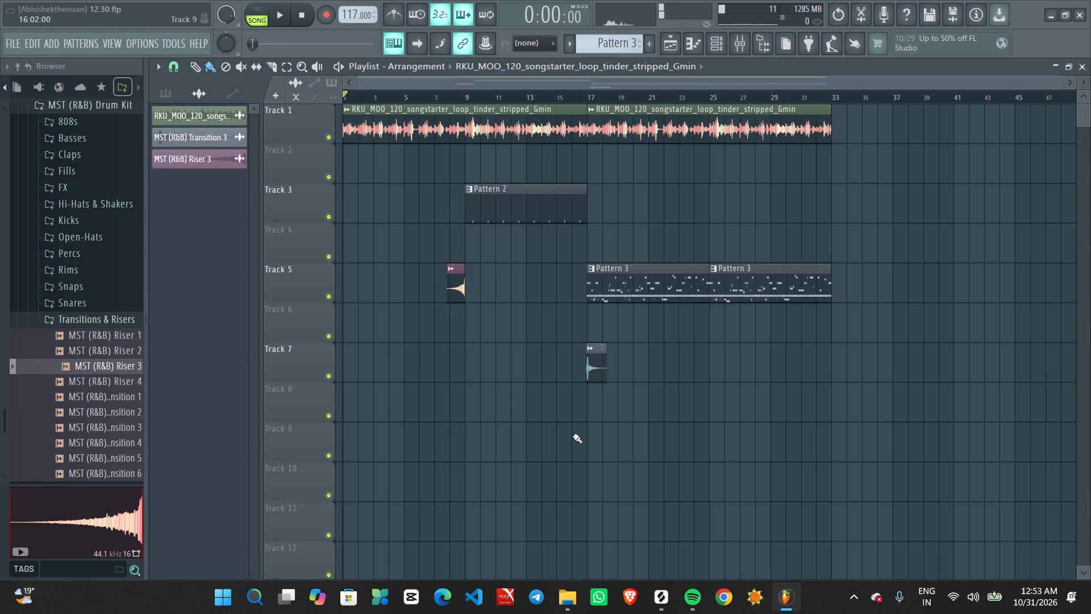
key(space)
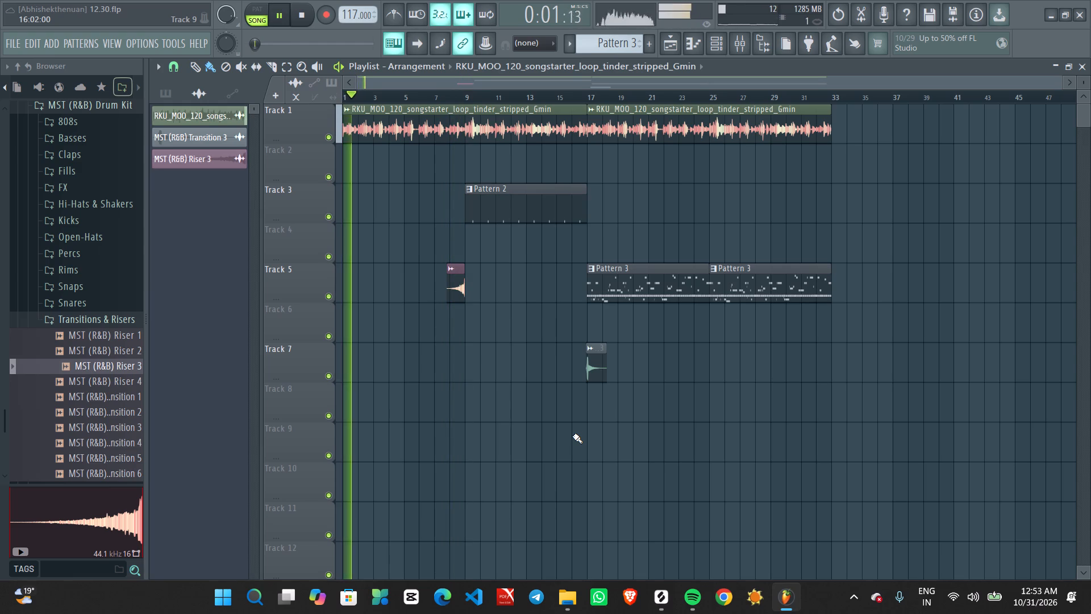